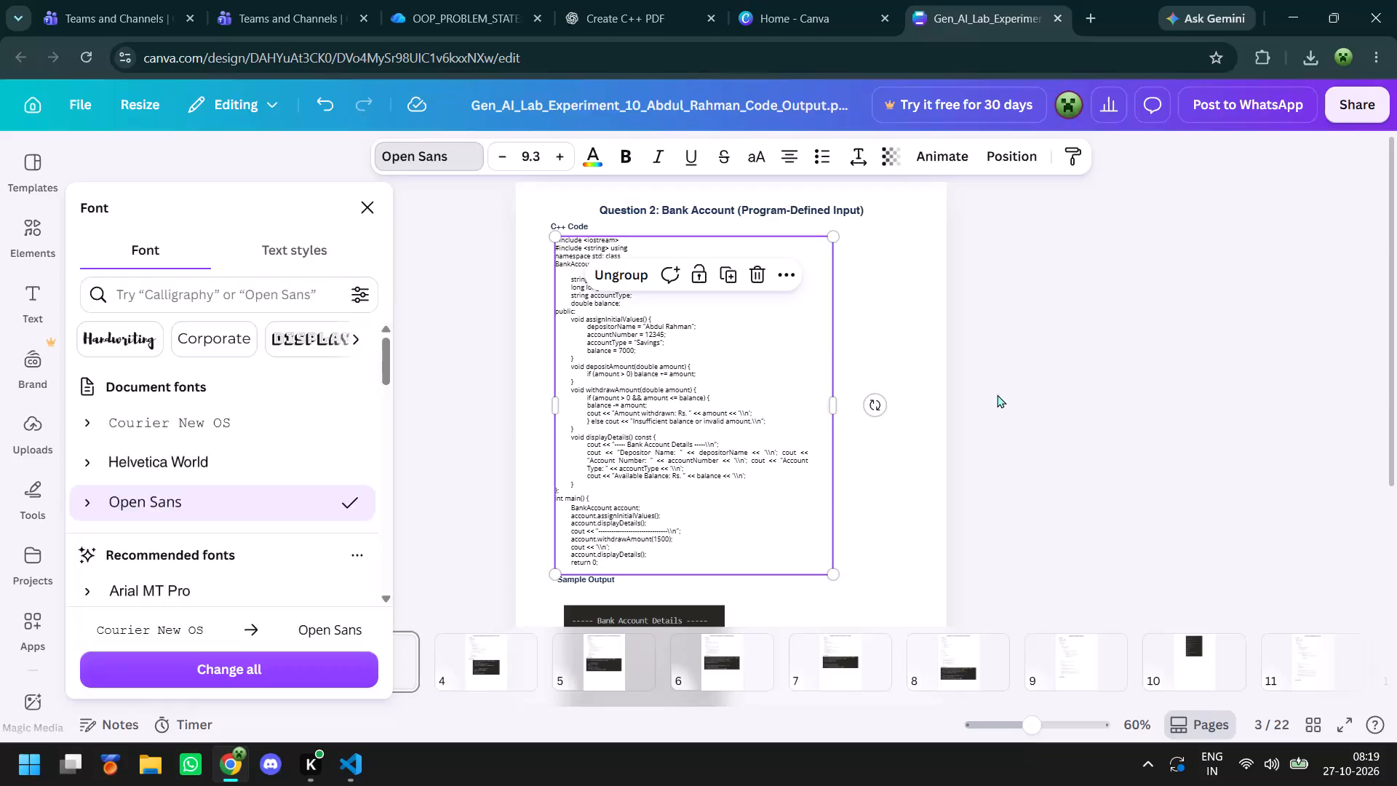
Nudge the Sample Output heading on page 3 slightly down to leave a gap below the Question 2 code.
click(312, 307)
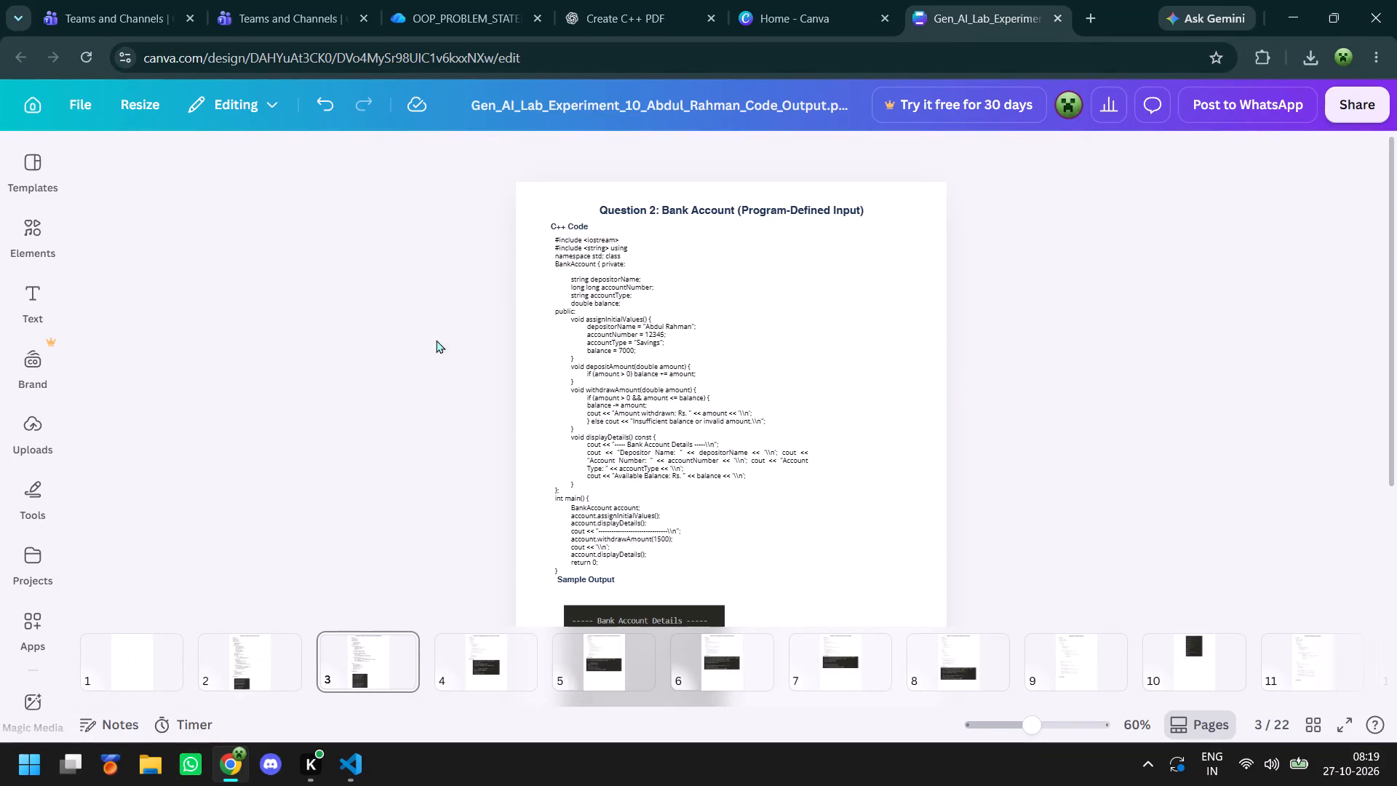
scroll(472, 349, down, 7)
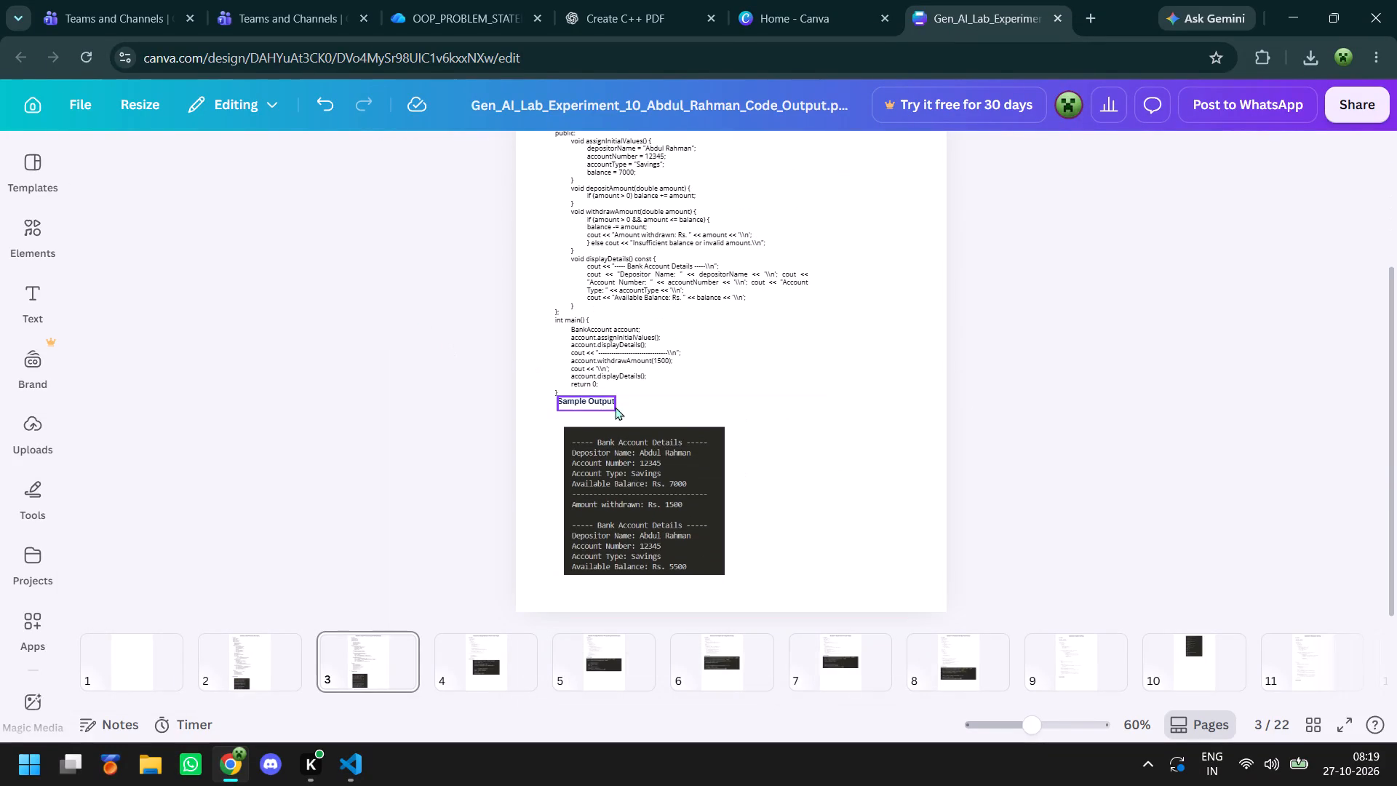
click(589, 403)
drag(589, 403, 588, 410)
click(431, 366)
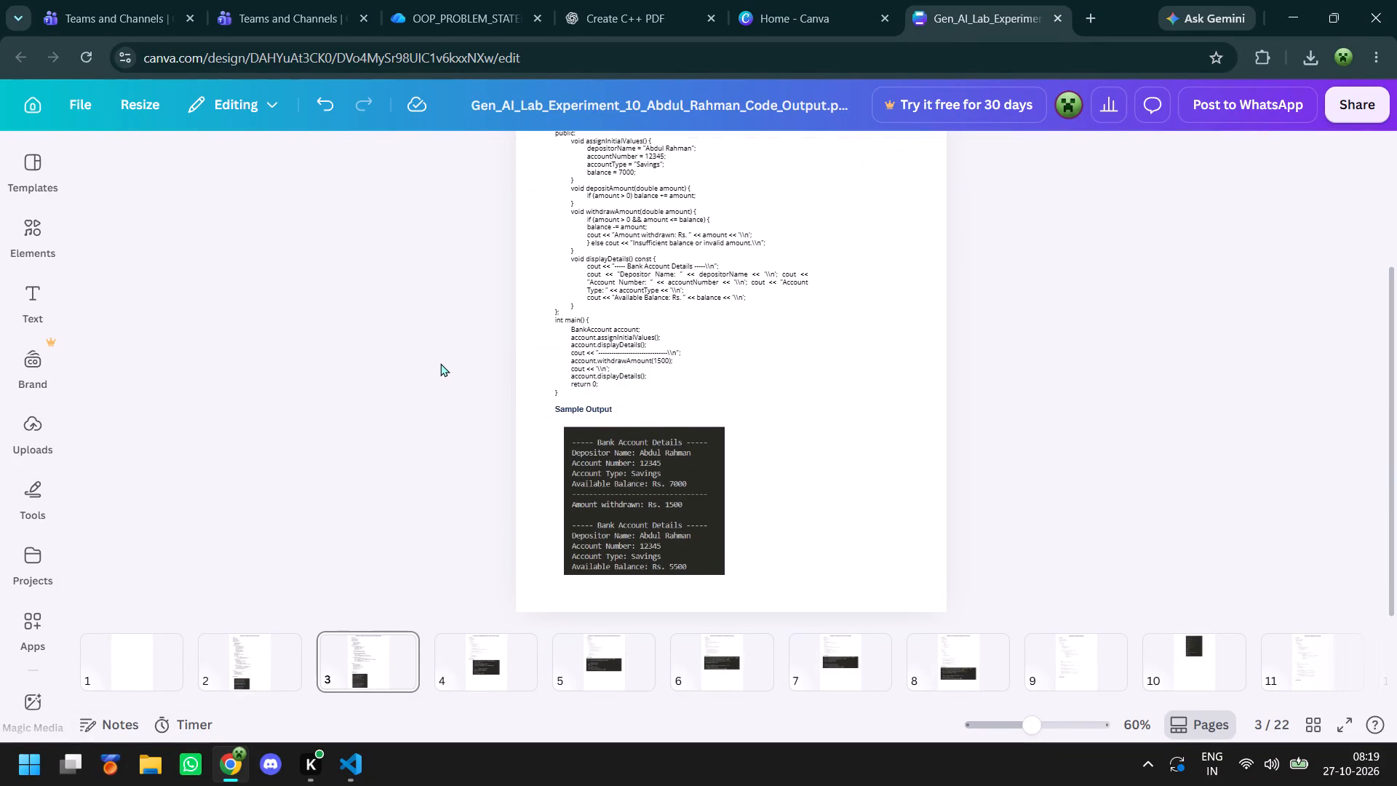
On page 4, move the terminal output screenshot near the page bottom, left-aligned with the code, and place the Sample Output heading just above it.
scroll(442, 363, down, 2)
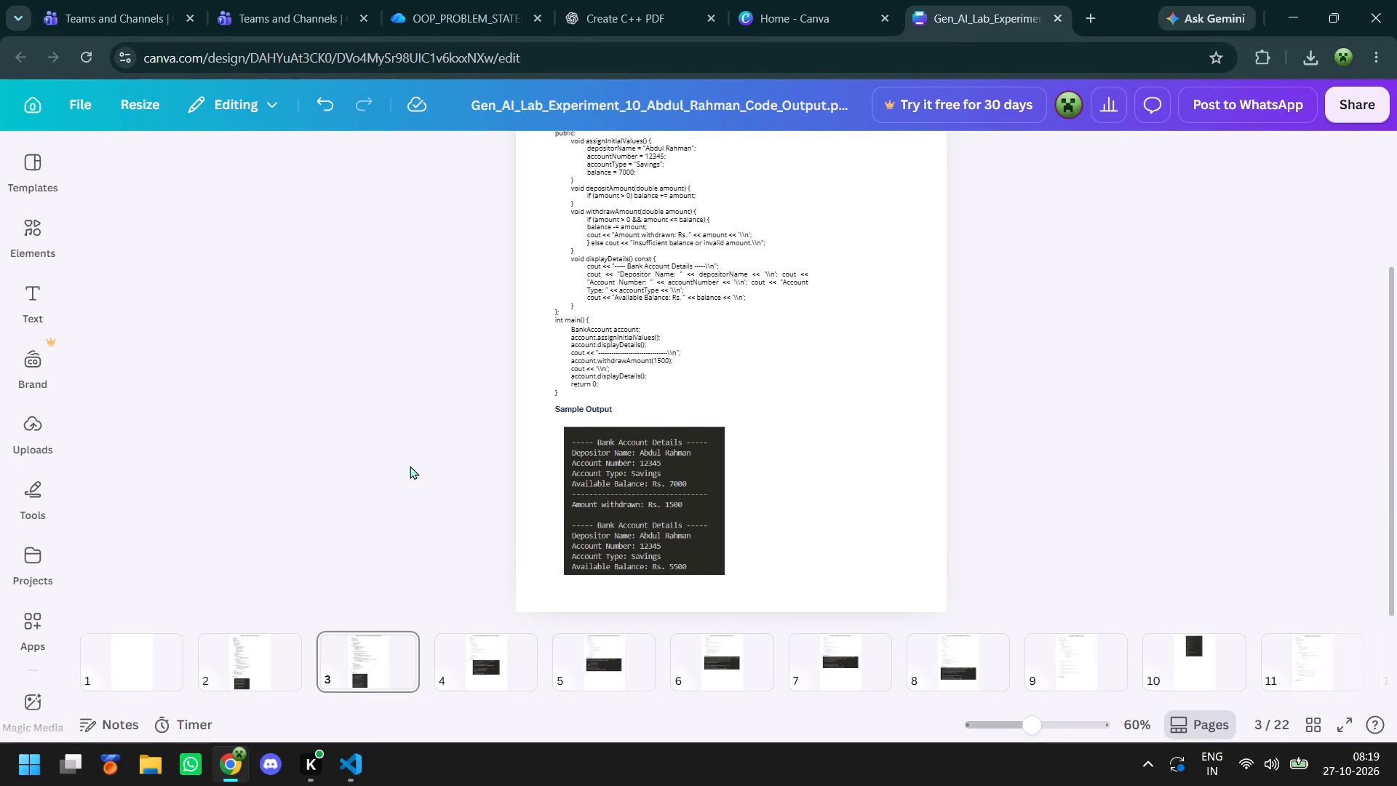
click(410, 466)
scroll(992, 501, down, 3)
click(483, 665)
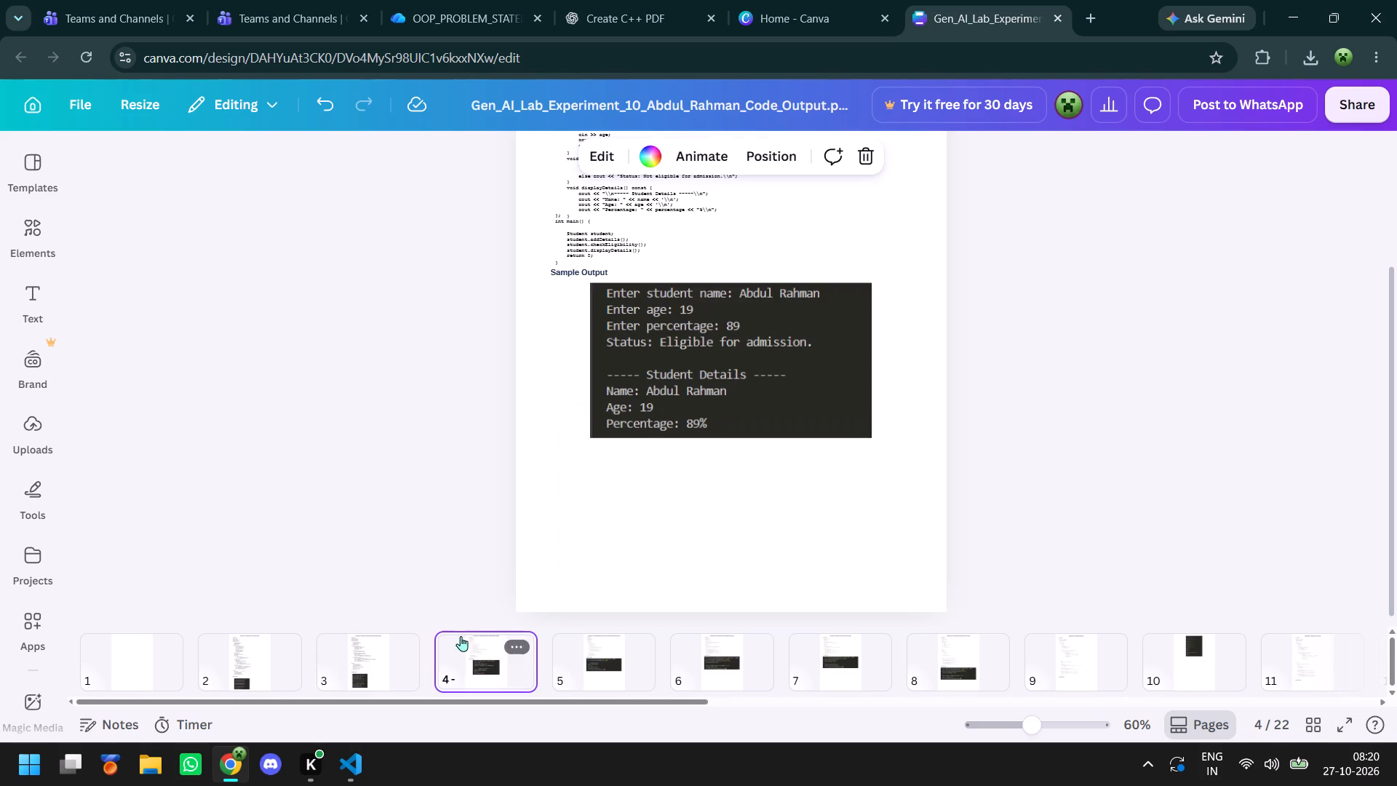
click(731, 393)
drag(732, 373, 697, 487)
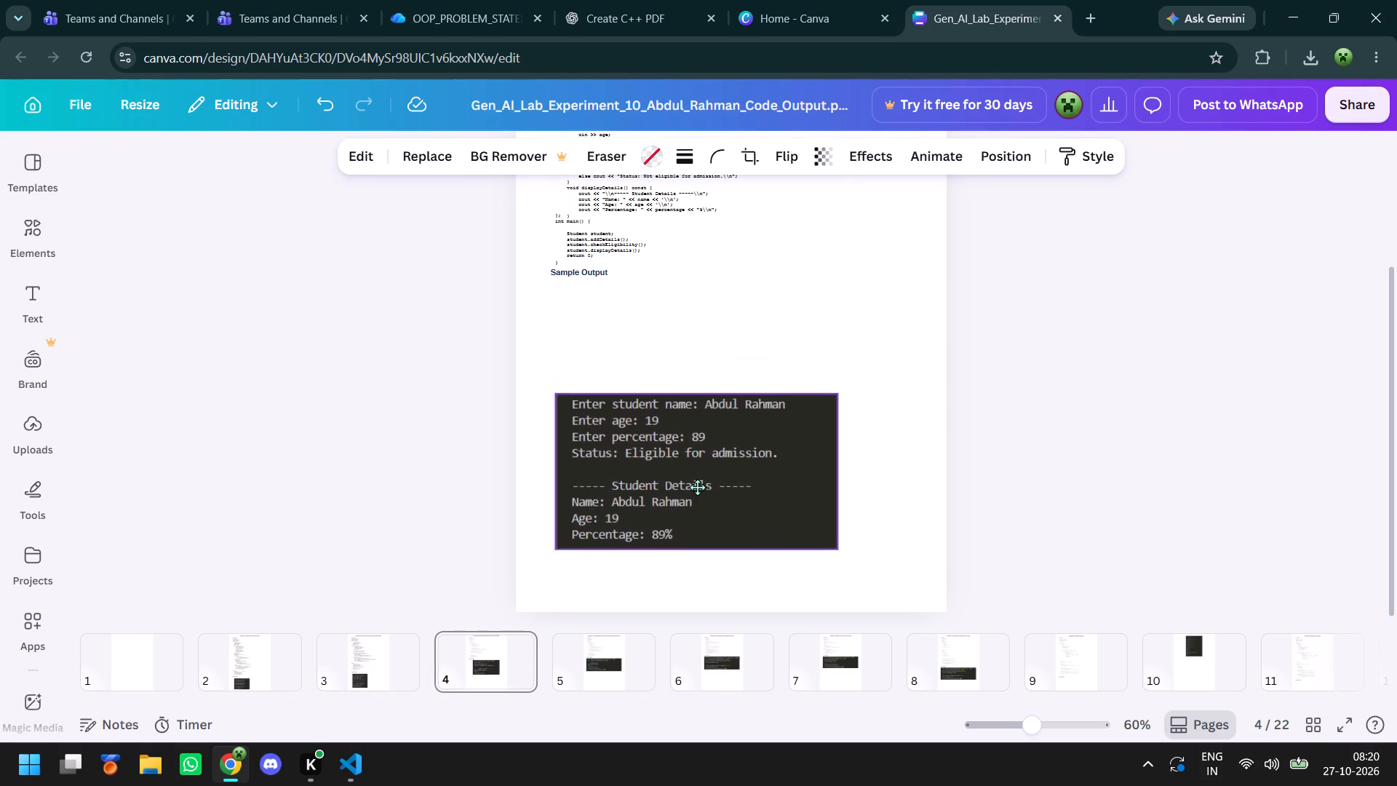
drag(697, 487, 688, 507)
scroll(343, 334, up, 1)
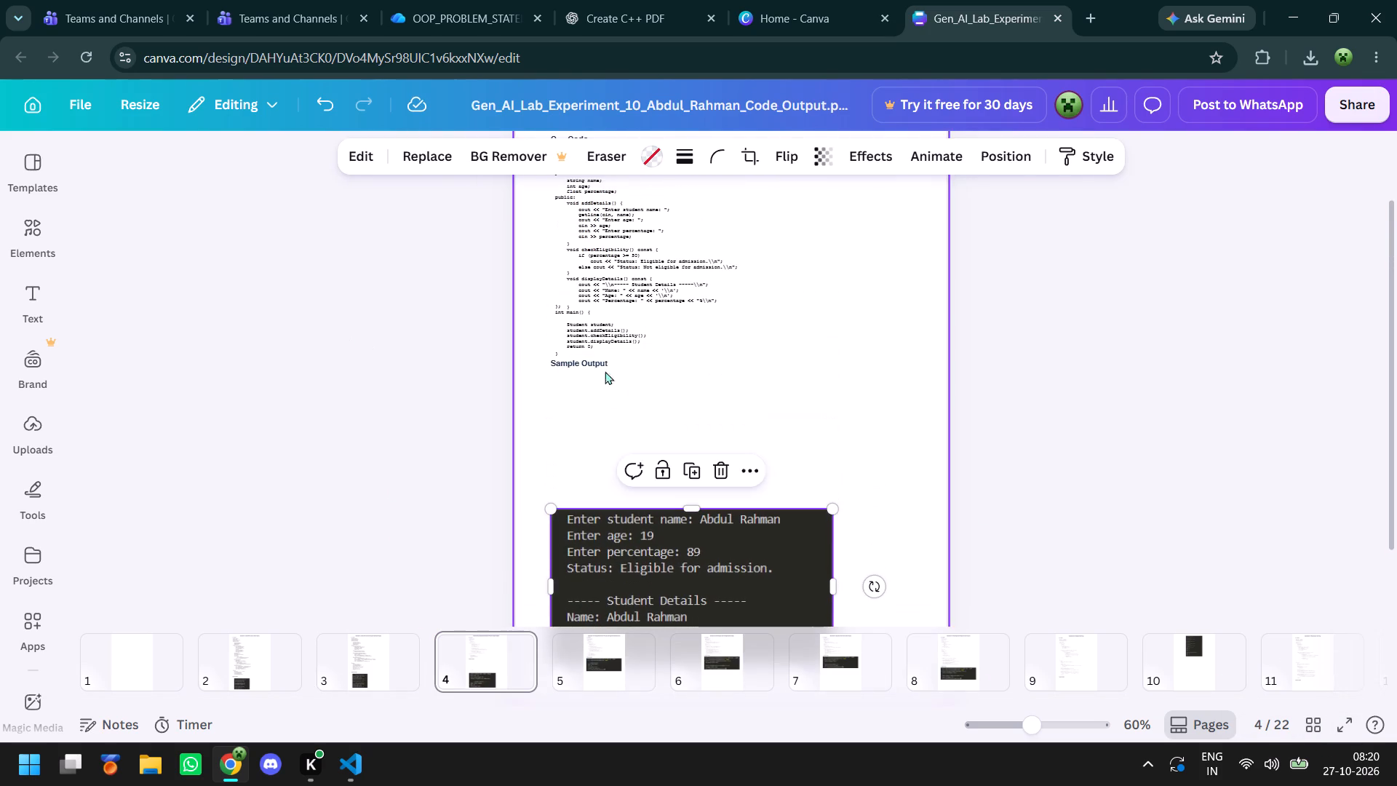
click(597, 370)
drag(586, 370, 583, 480)
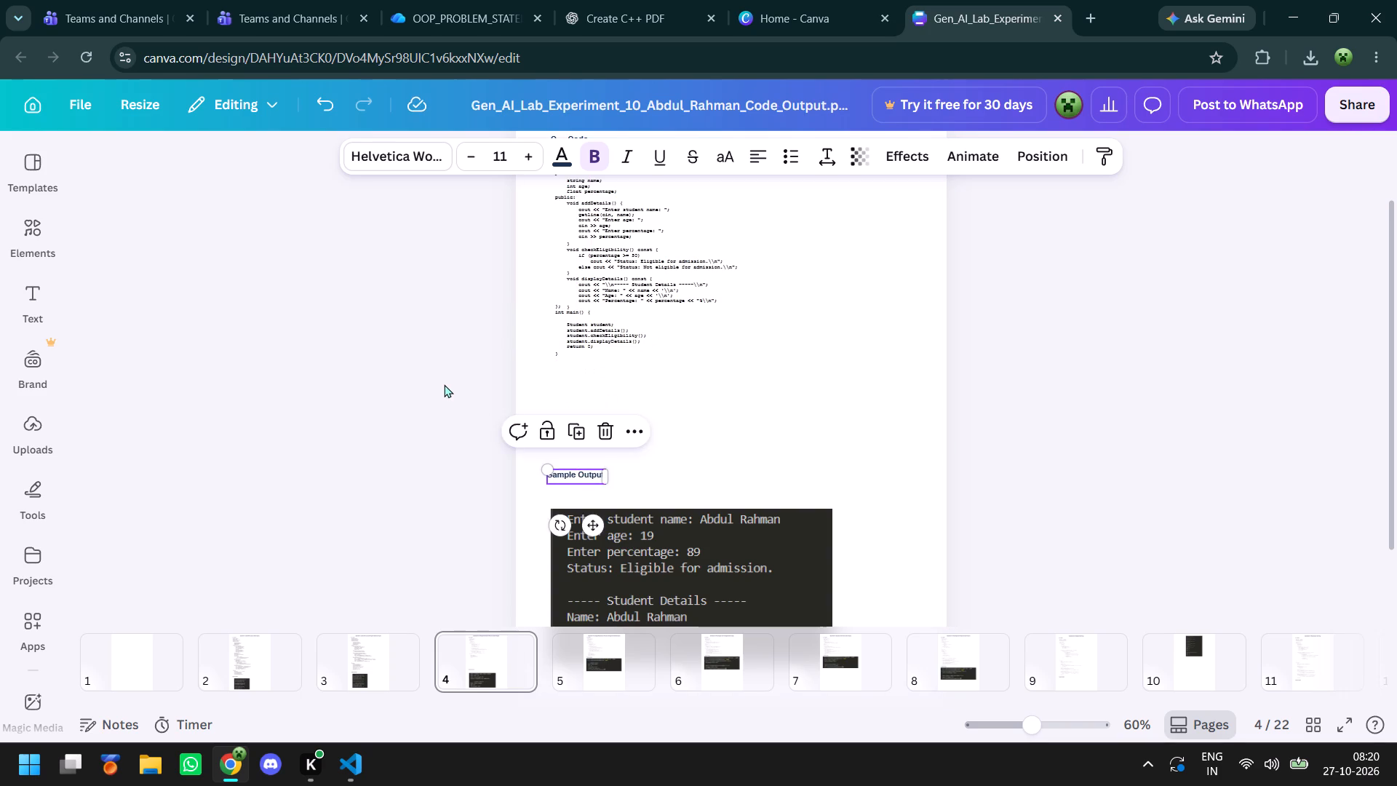
click(440, 380)
Group all the Question 3 code text, without its C++ Code heading, and enlarge the group proportionally to about font size 9.8.
drag(732, 402, 712, 397)
scroll(541, 373, up, 2)
scroll(541, 373, down, 1)
scroll(541, 373, up, 1)
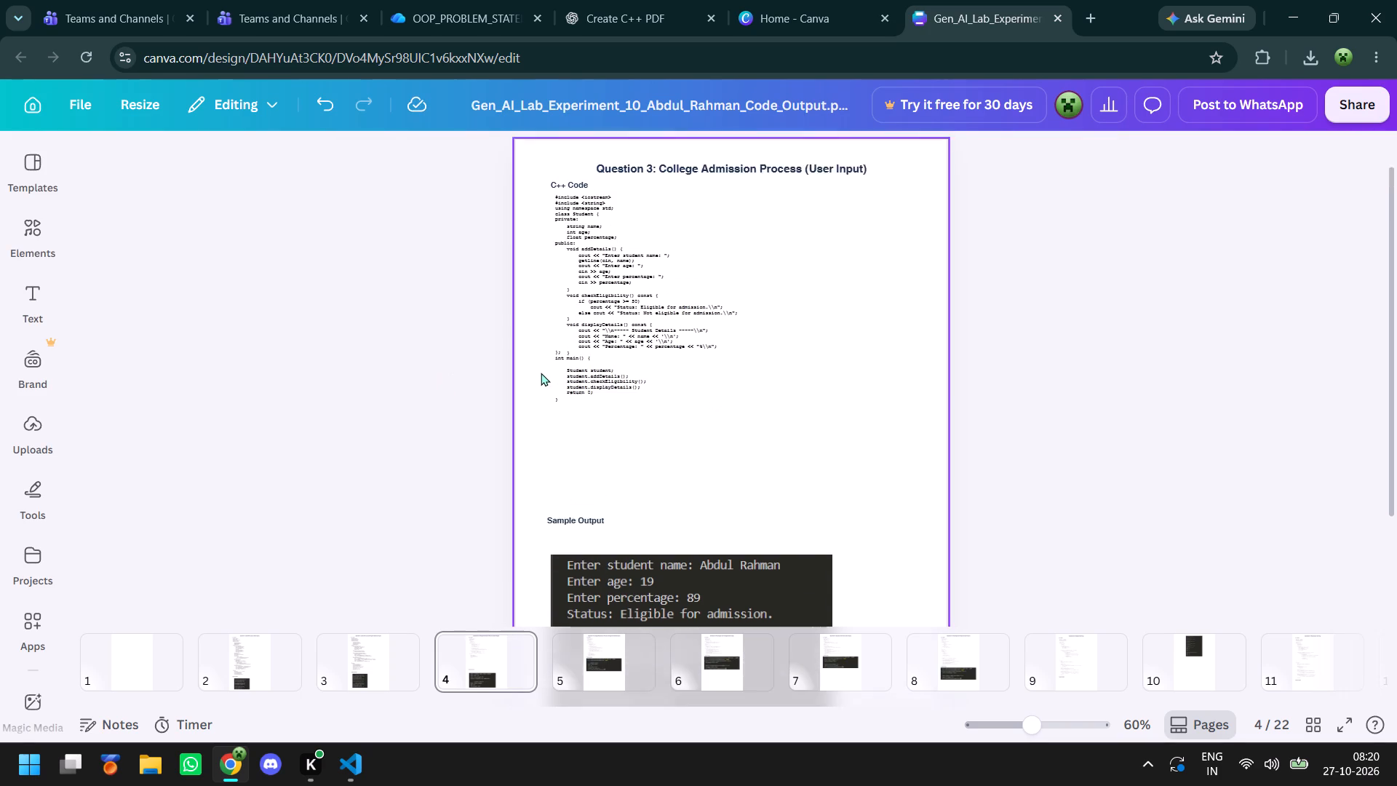
drag(531, 236, 755, 306)
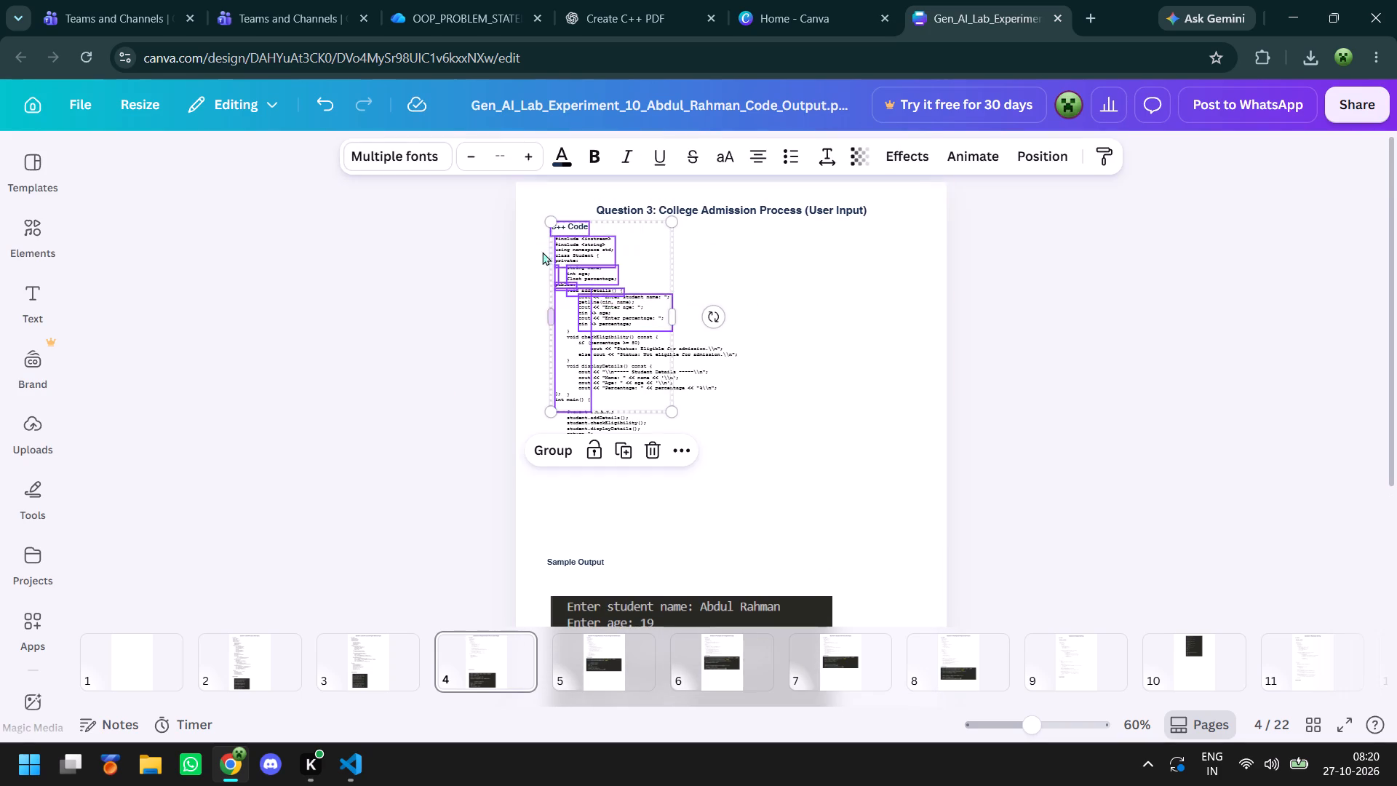
click(530, 248)
drag(533, 236, 630, 254)
click(519, 240)
drag(537, 238, 618, 247)
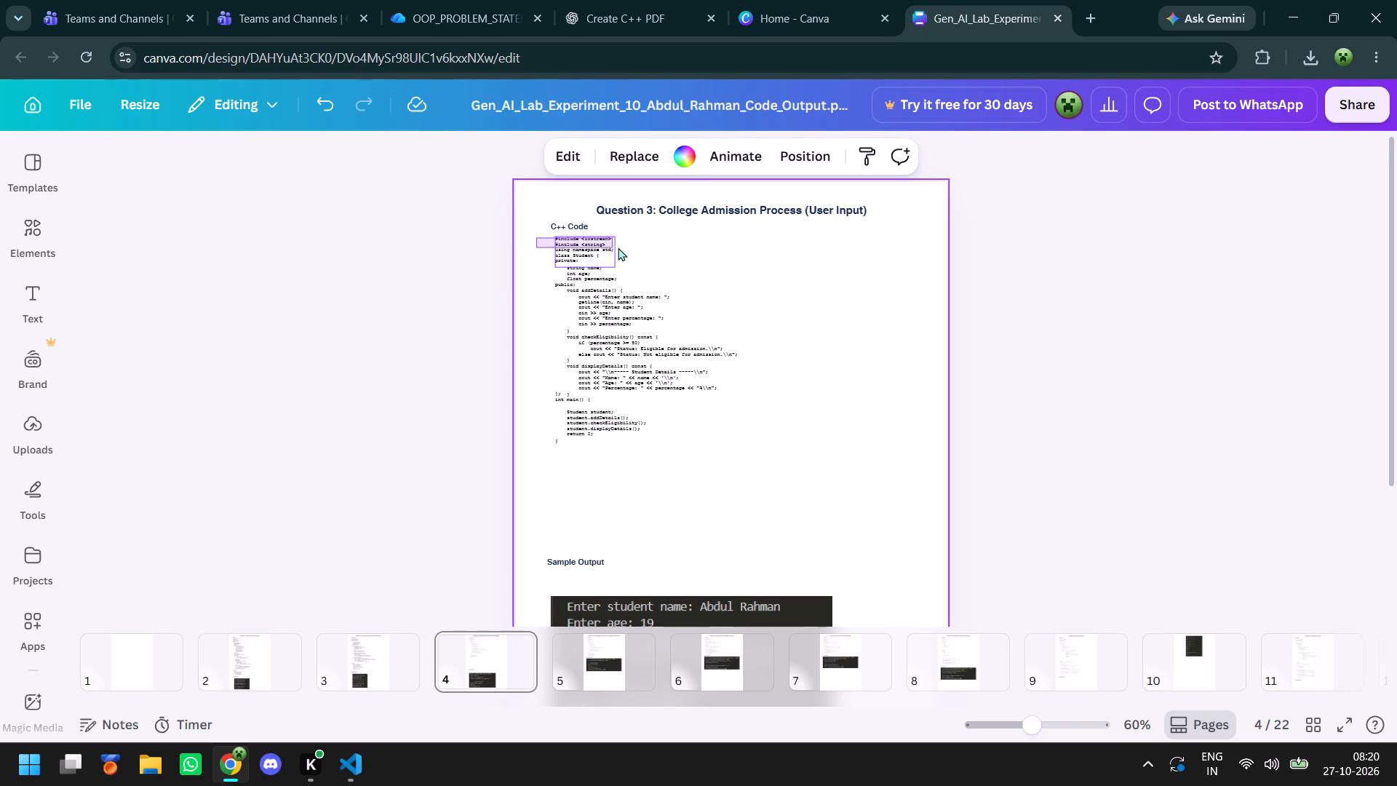
drag(618, 247, 780, 468)
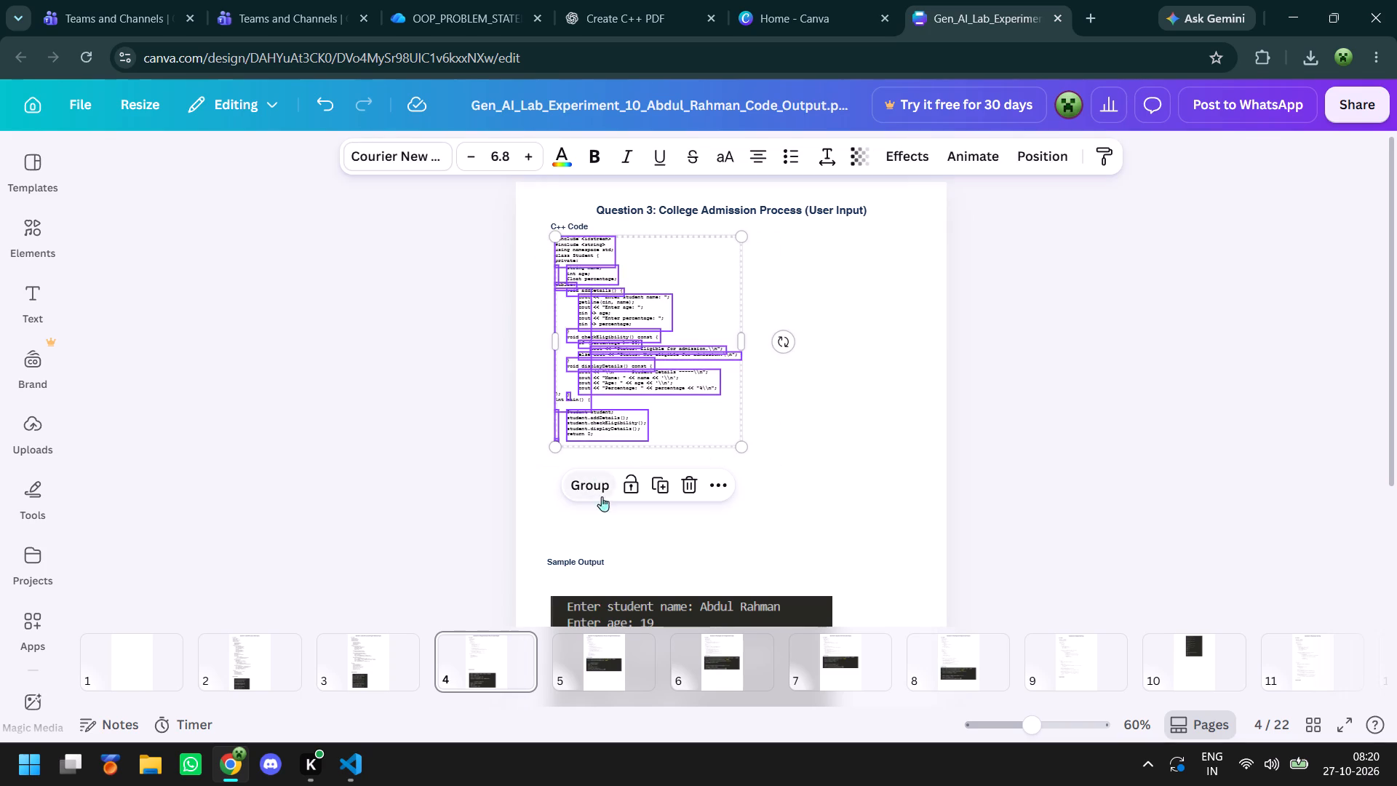
click(597, 489)
drag(744, 442, 828, 525)
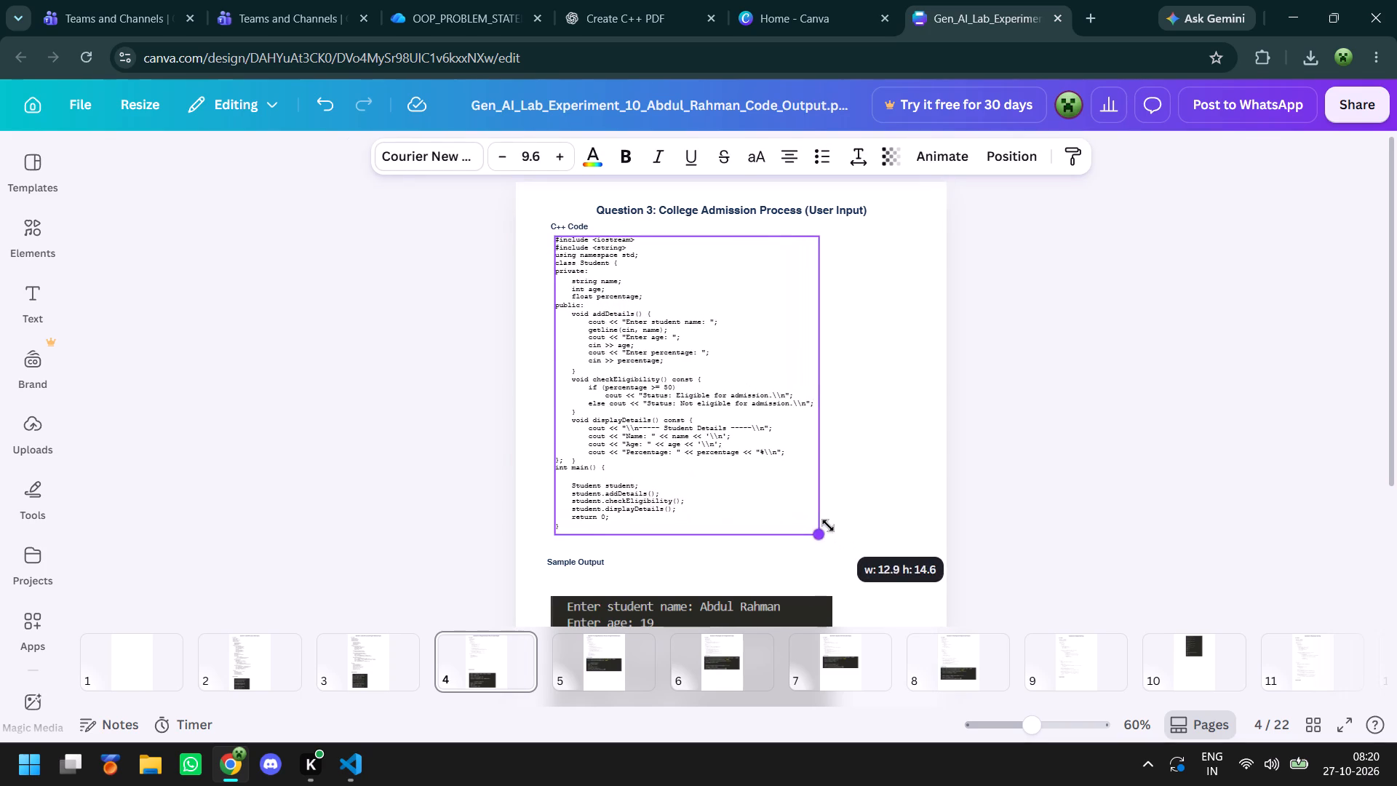
drag(828, 525, 830, 533)
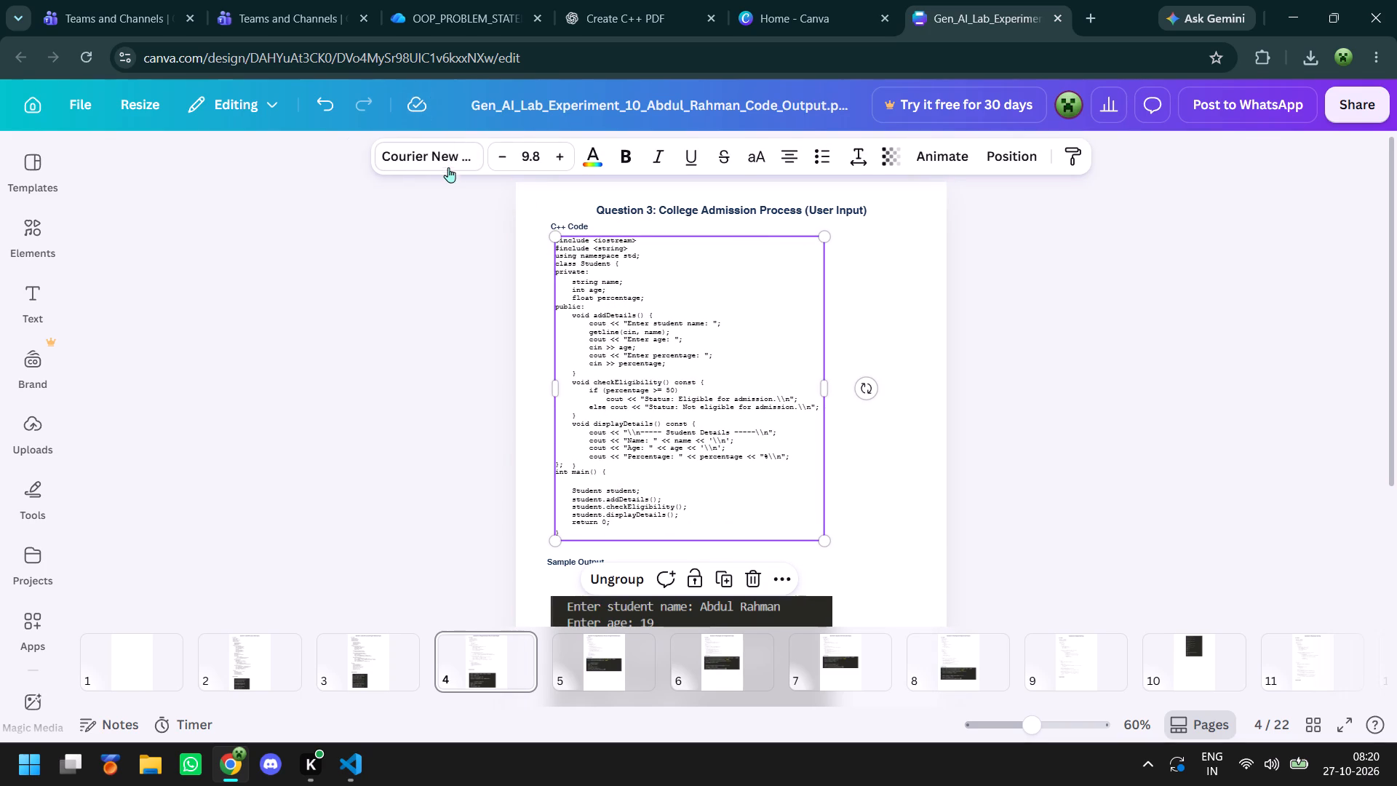
Change the font of the Question 3 code group to Open Sans.
click(451, 158)
click(247, 498)
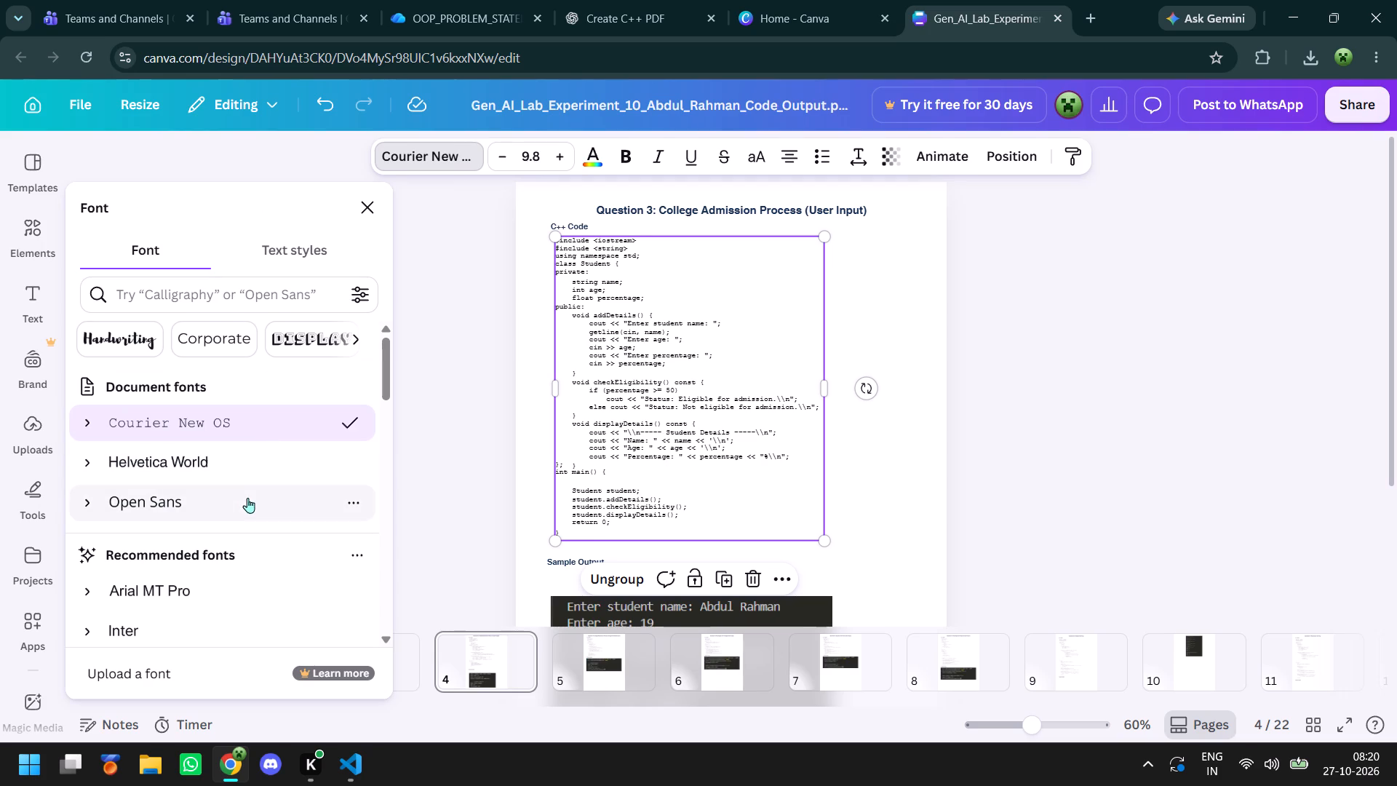
click(1059, 424)
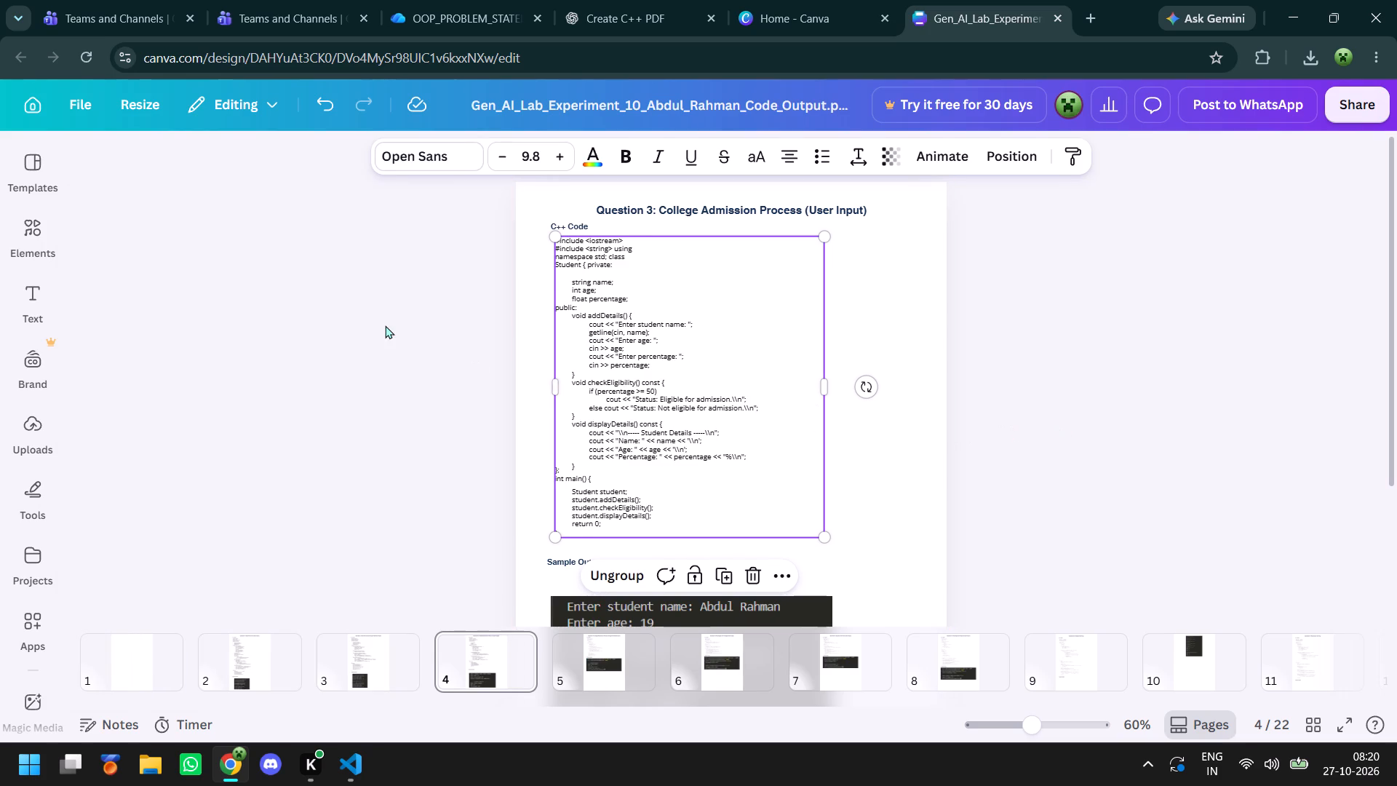
click(385, 325)
On page 5, move the terminal output screenshot near the page bottom and place the Sample Output heading just above it.
scroll(349, 445, down, 1)
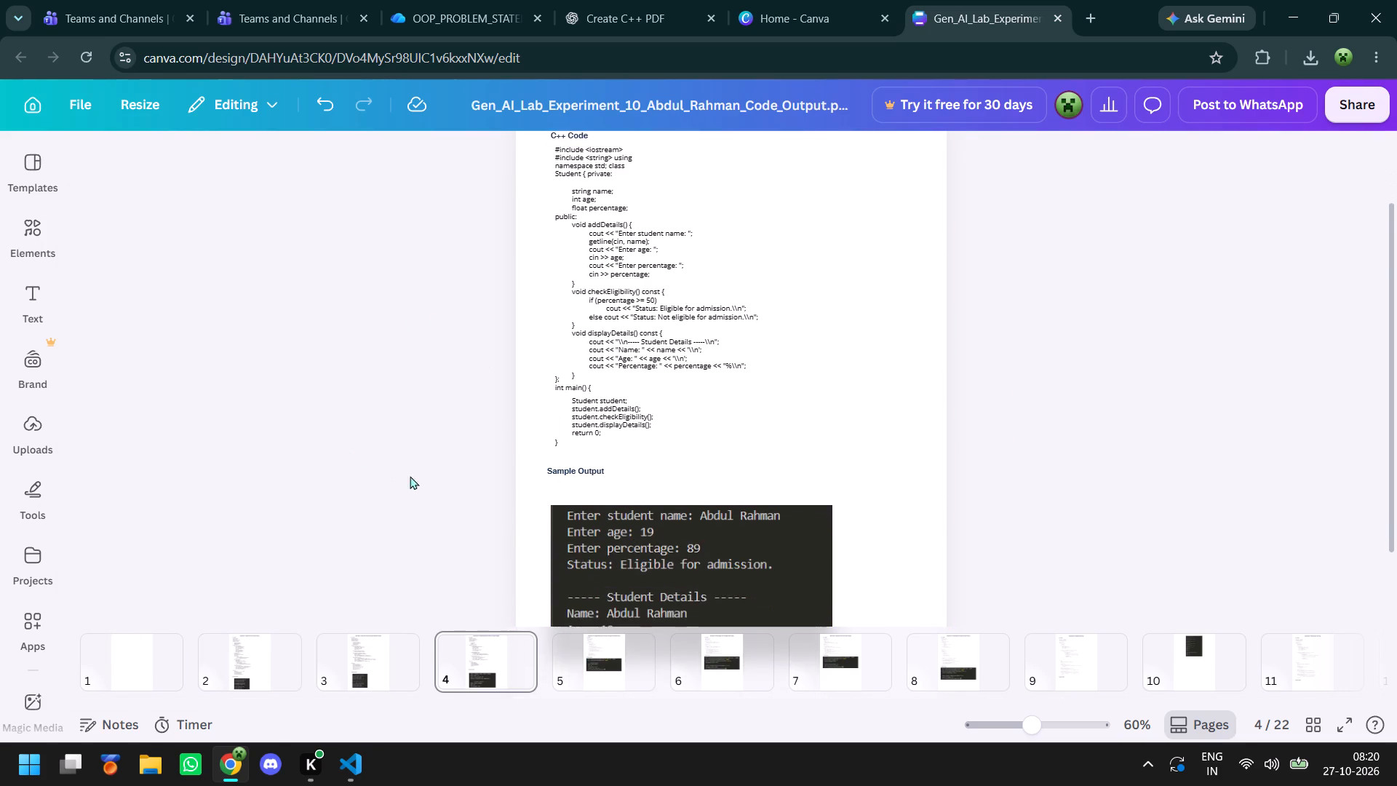
scroll(447, 490, down, 1)
click(590, 647)
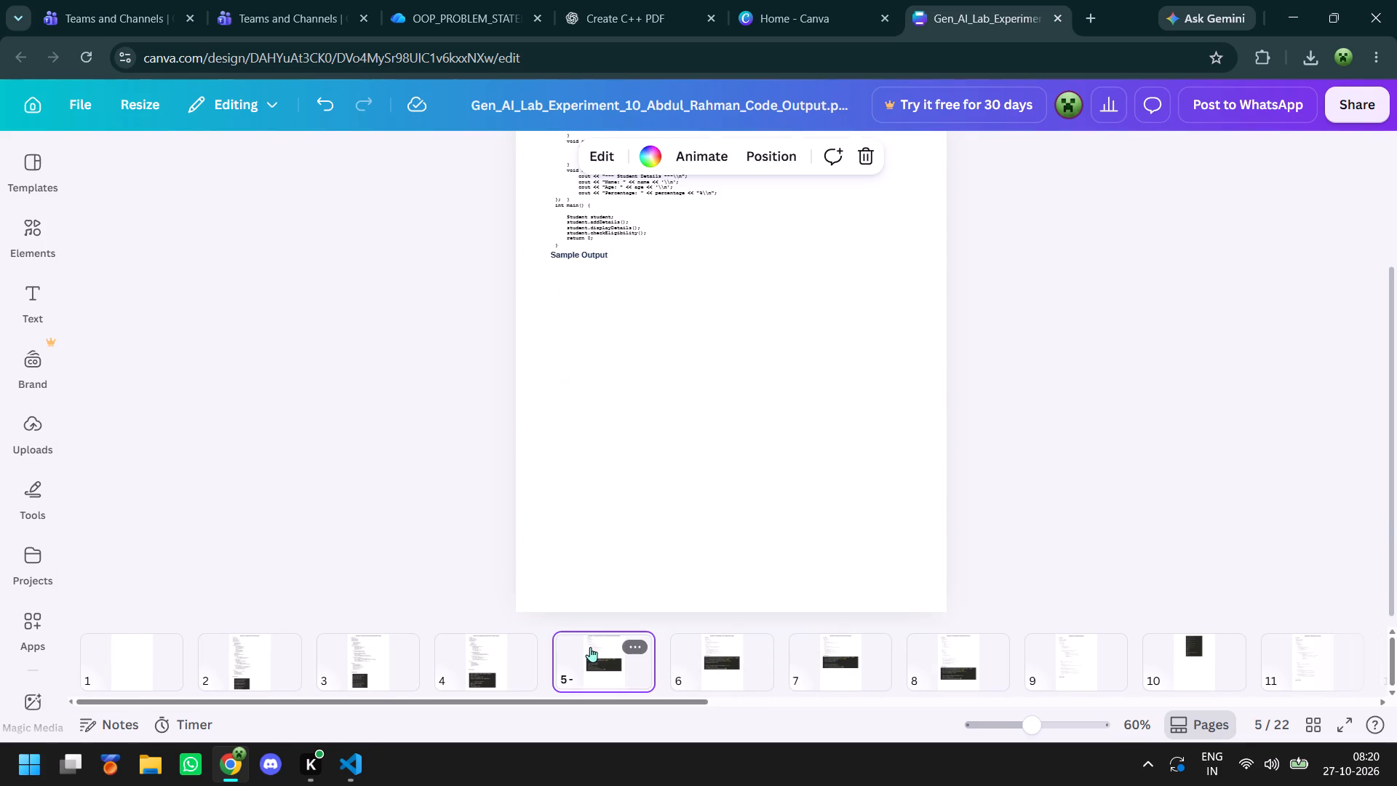
click(760, 357)
drag(760, 357, 759, 504)
click(565, 253)
drag(565, 253, 559, 378)
Group the Question 4 code text, without its C++ Code heading, and enlarge the group proportionally to about font size 10.9.
scroll(394, 306, up, 2)
click(541, 235)
drag(541, 235, 628, 258)
click(553, 247)
click(536, 253)
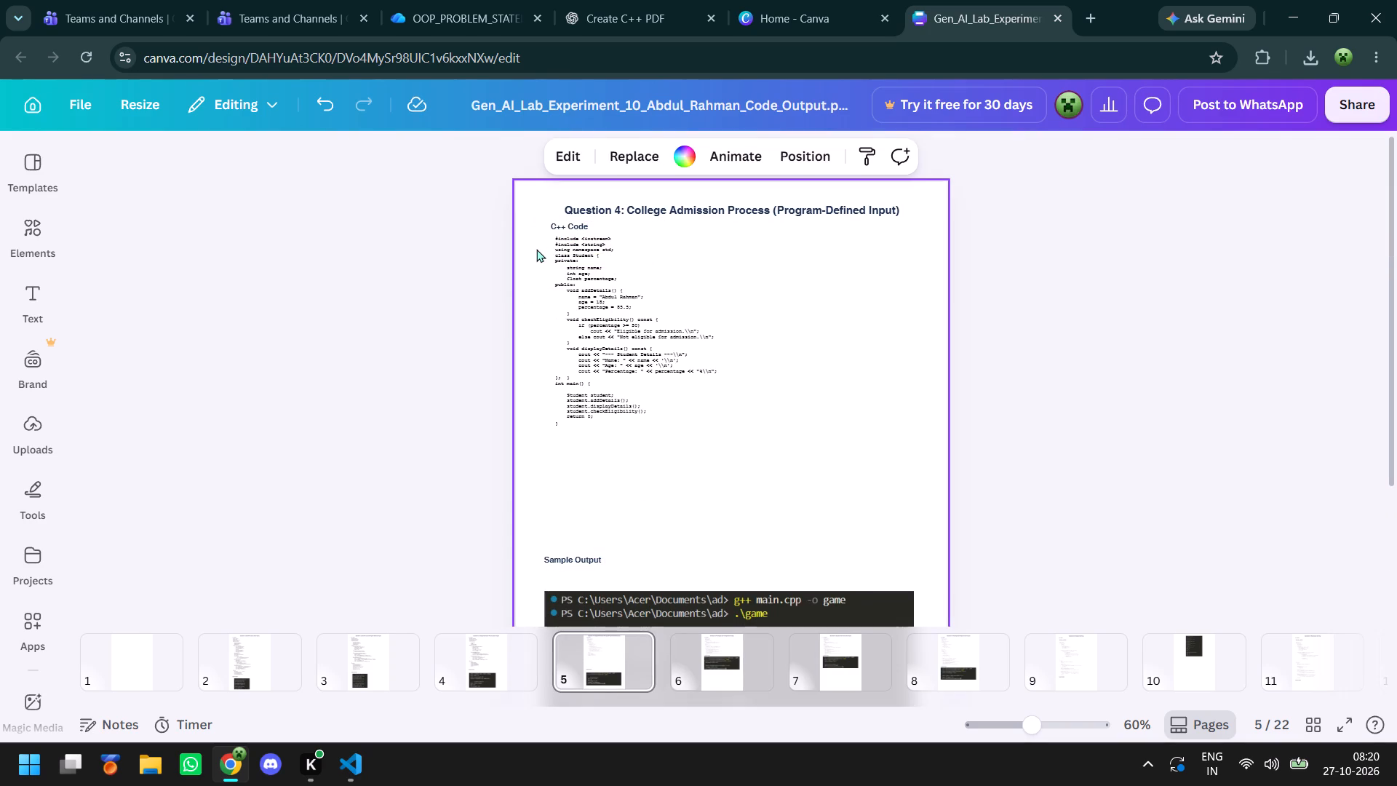
drag(538, 240, 705, 417)
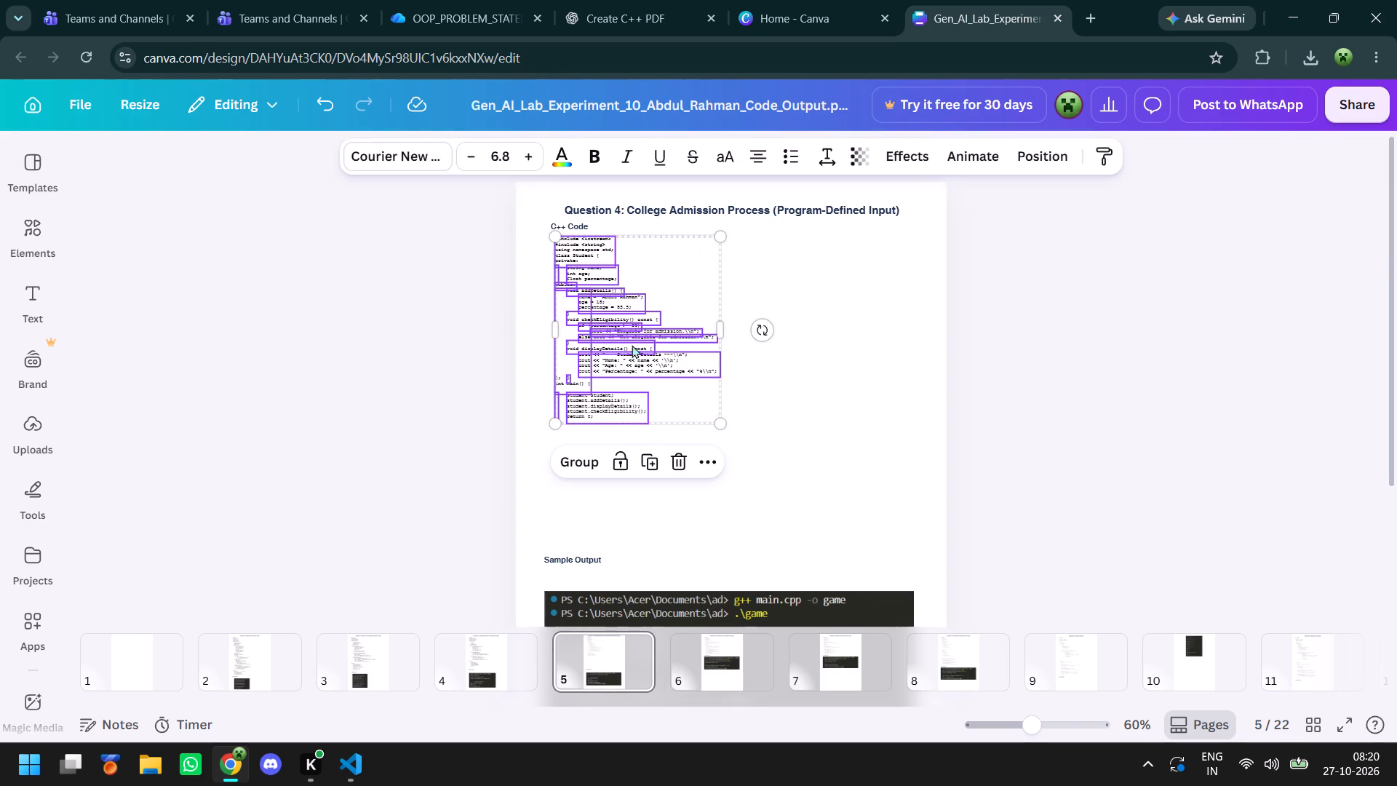
click(576, 464)
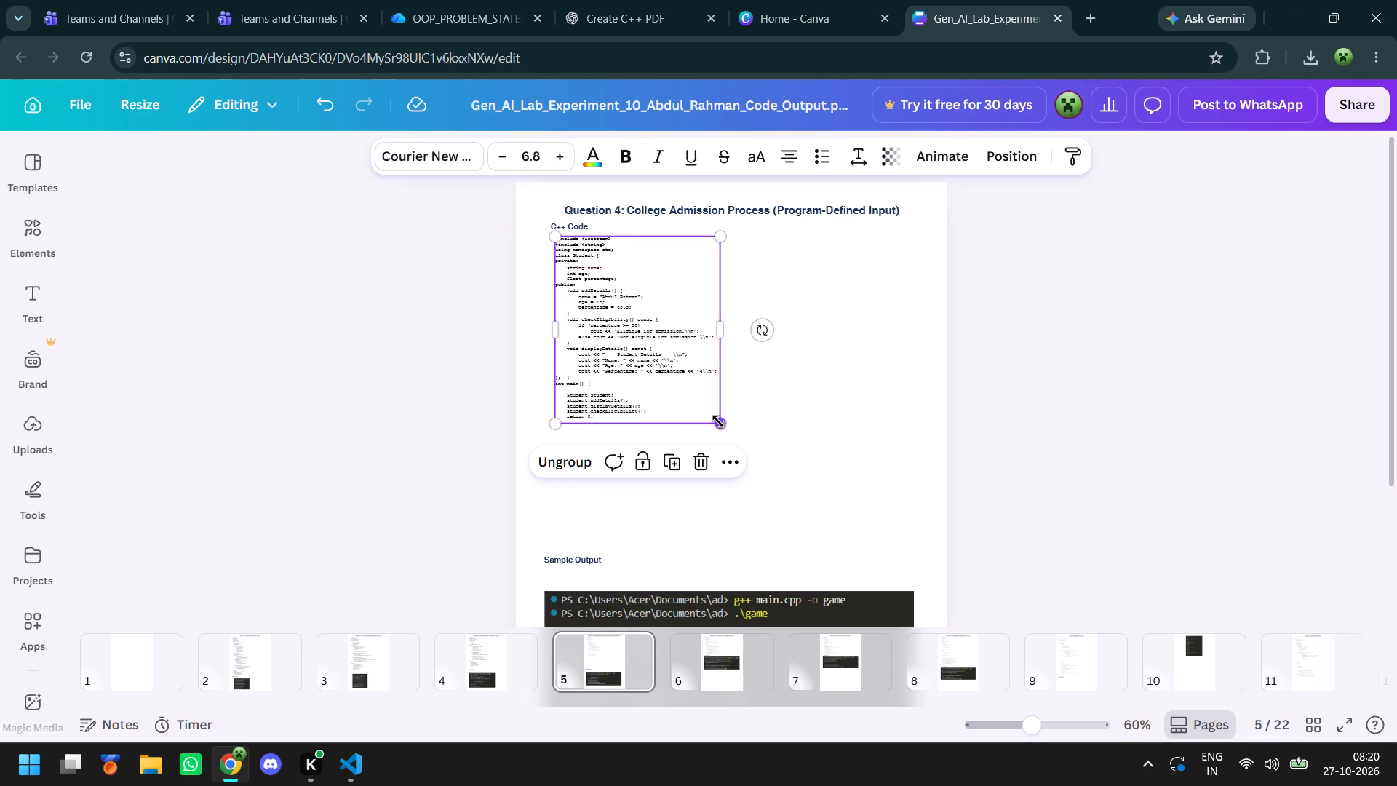
drag(718, 421, 826, 527)
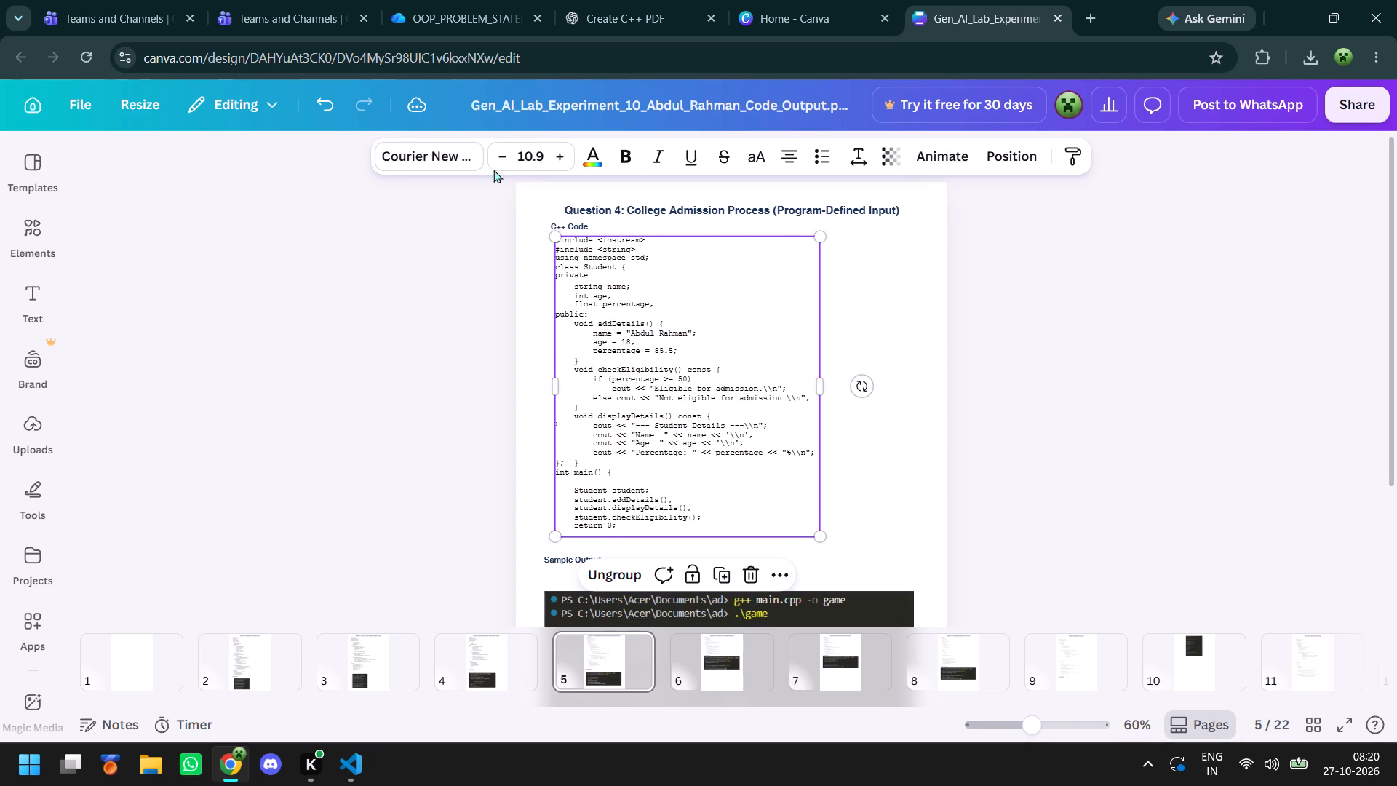
Change the font of the Question 4 code group to Open Sans.
click(439, 161)
click(239, 494)
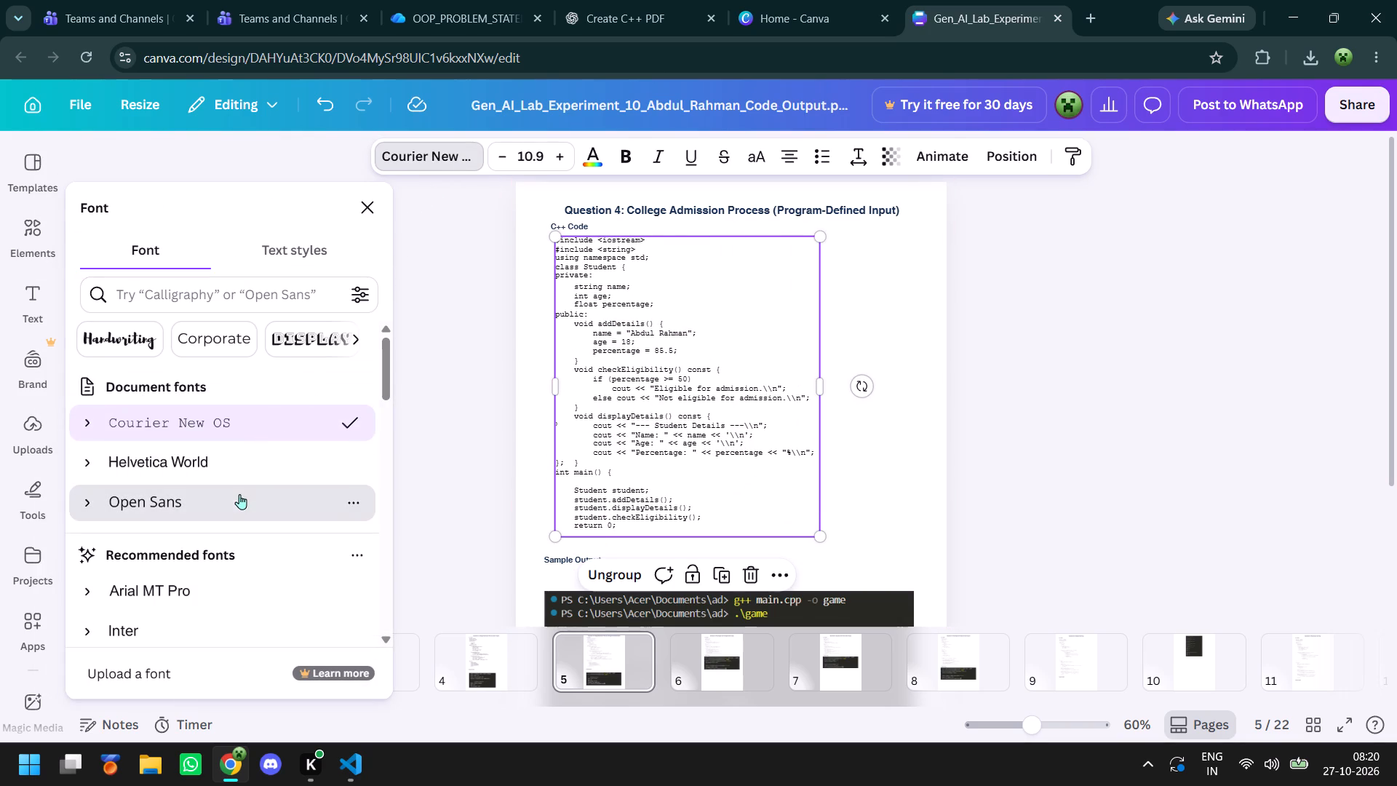
click(1216, 379)
click(998, 403)
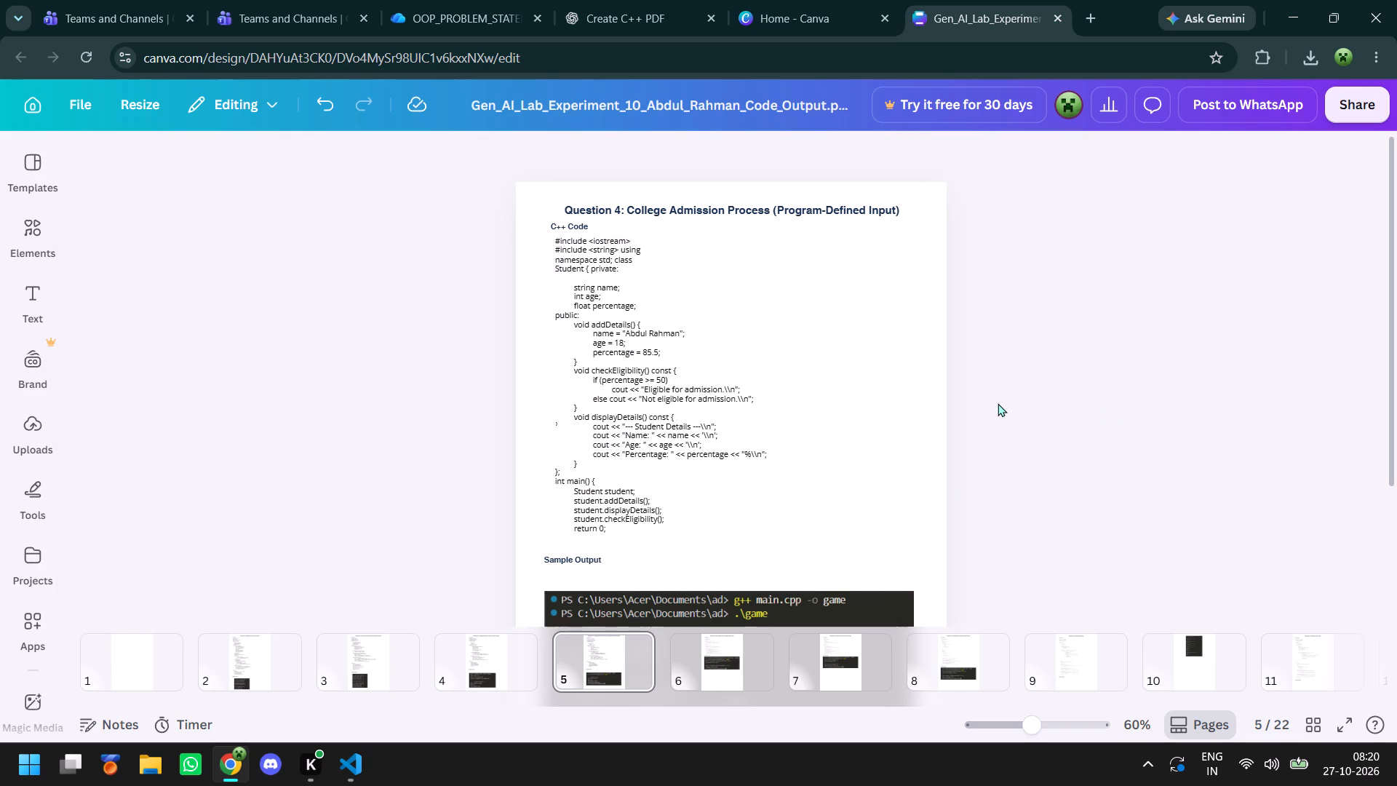
On page 6, move the terminal output screenshot near the page bottom and place the Sample Output heading just above it.
scroll(982, 387, down, 2)
scroll(919, 392, down, 3)
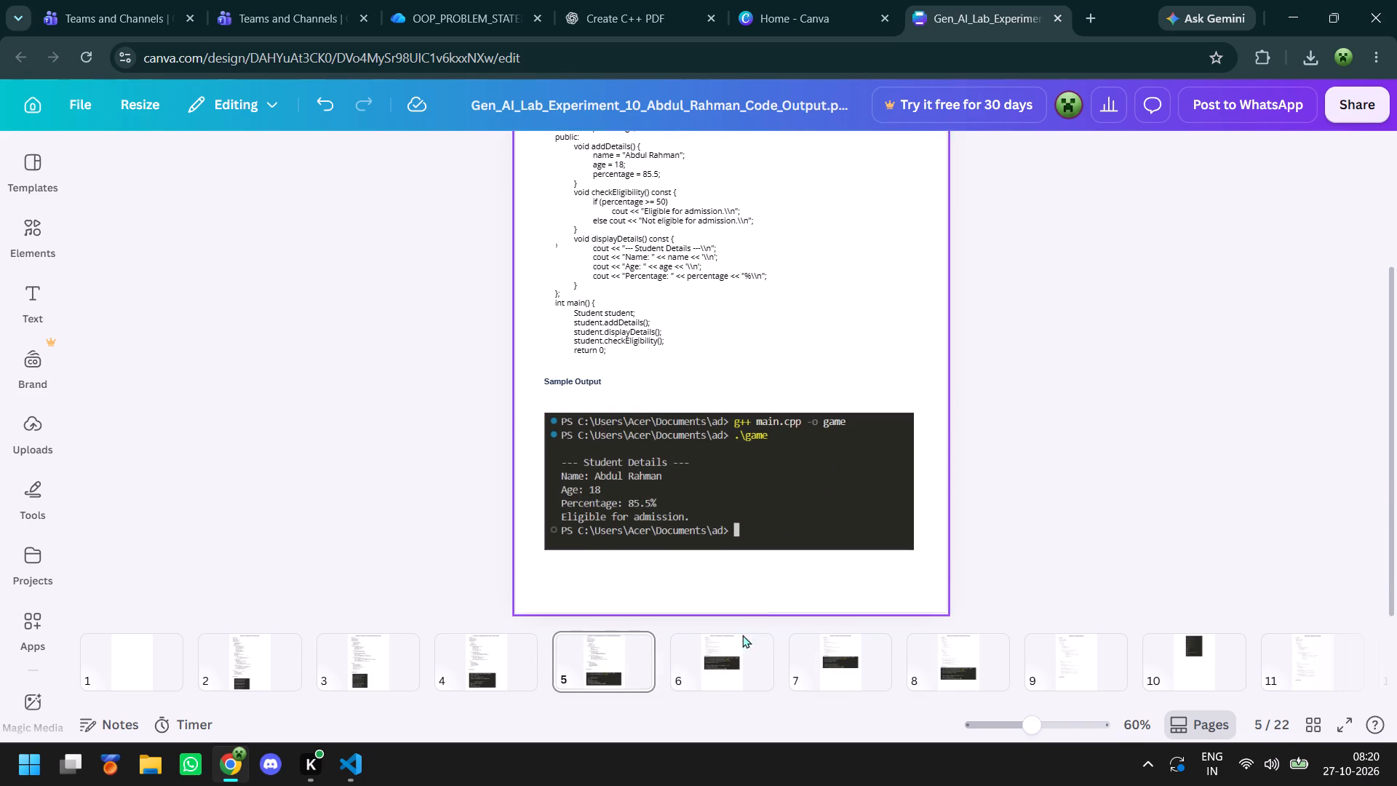
click(709, 687)
click(765, 301)
drag(765, 301, 765, 480)
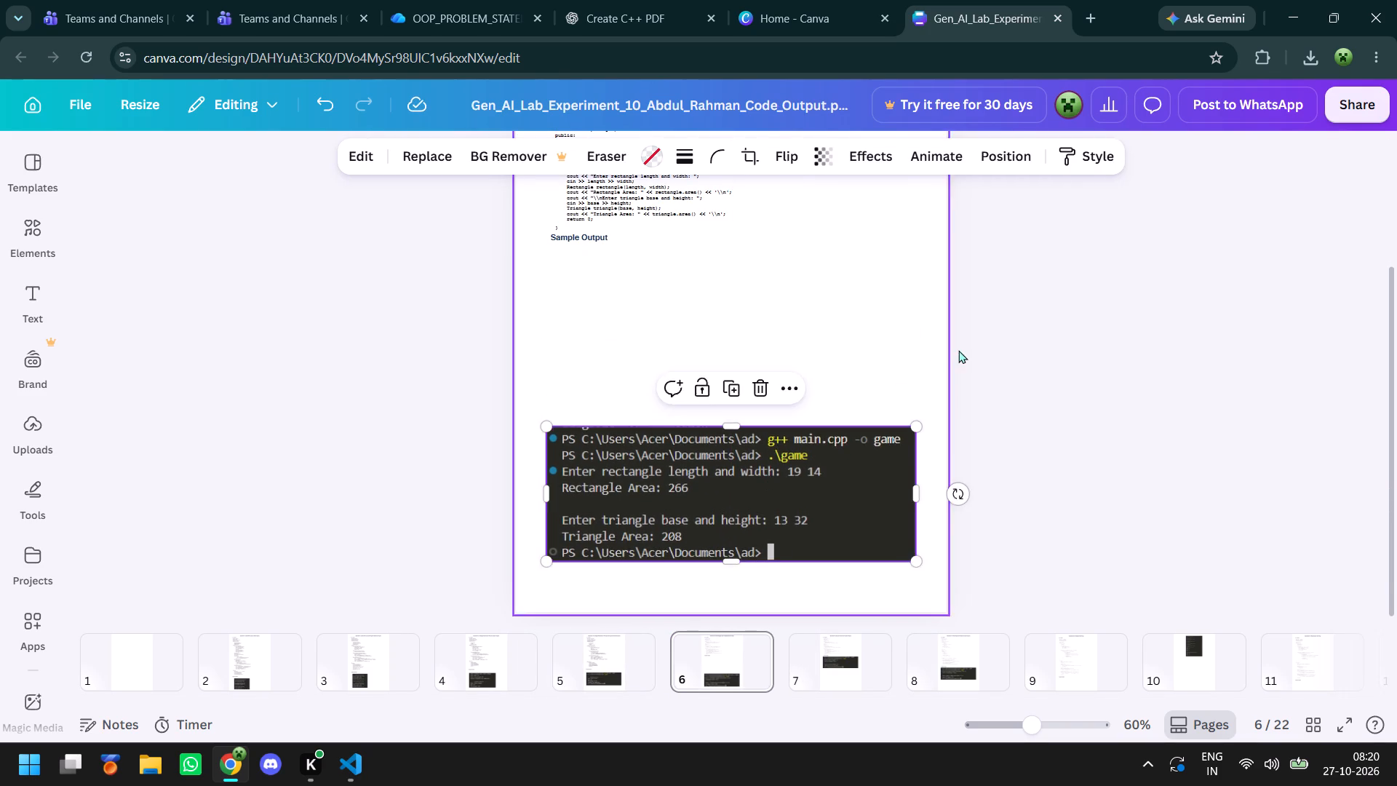
scroll(918, 346, down, 1)
scroll(918, 346, up, 2)
click(584, 420)
drag(584, 420, 581, 576)
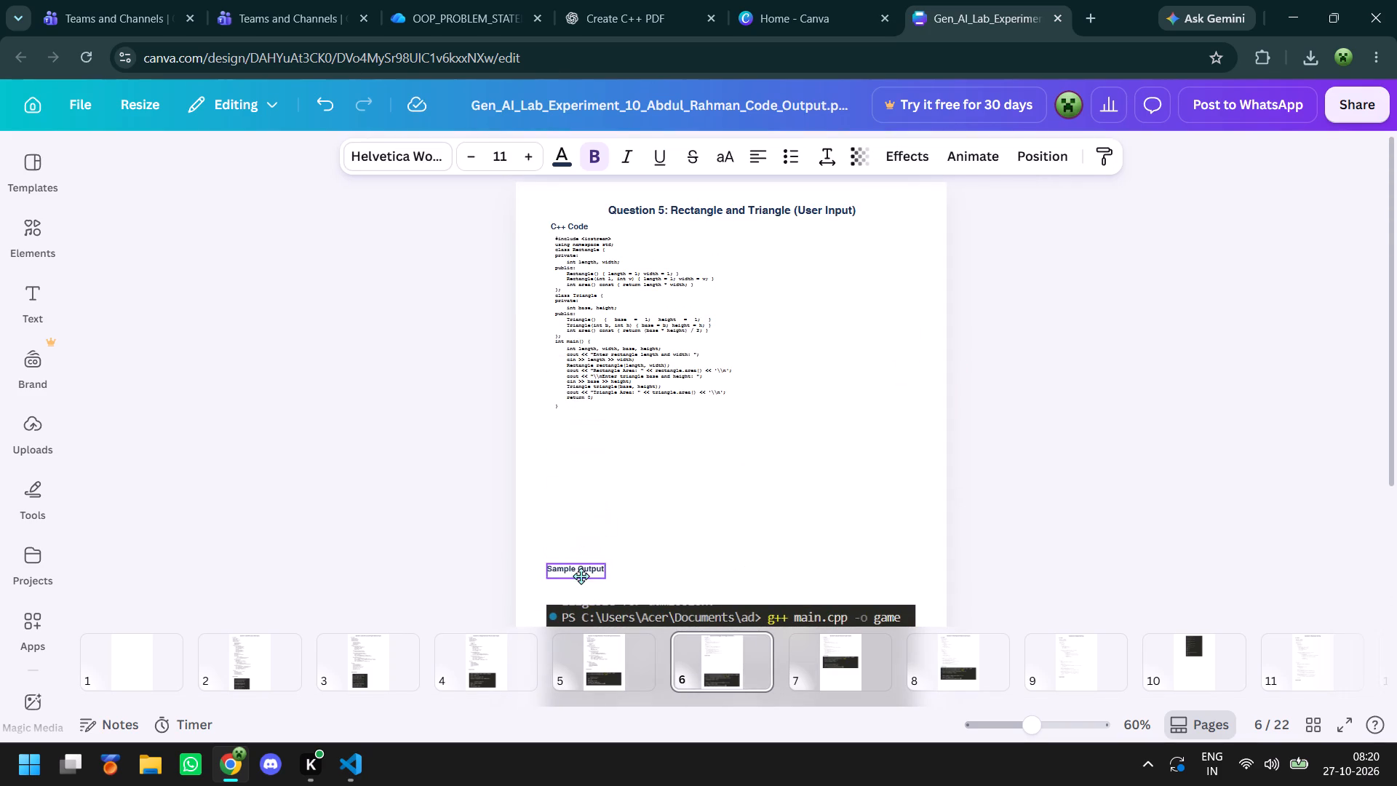
drag(581, 576, 577, 576)
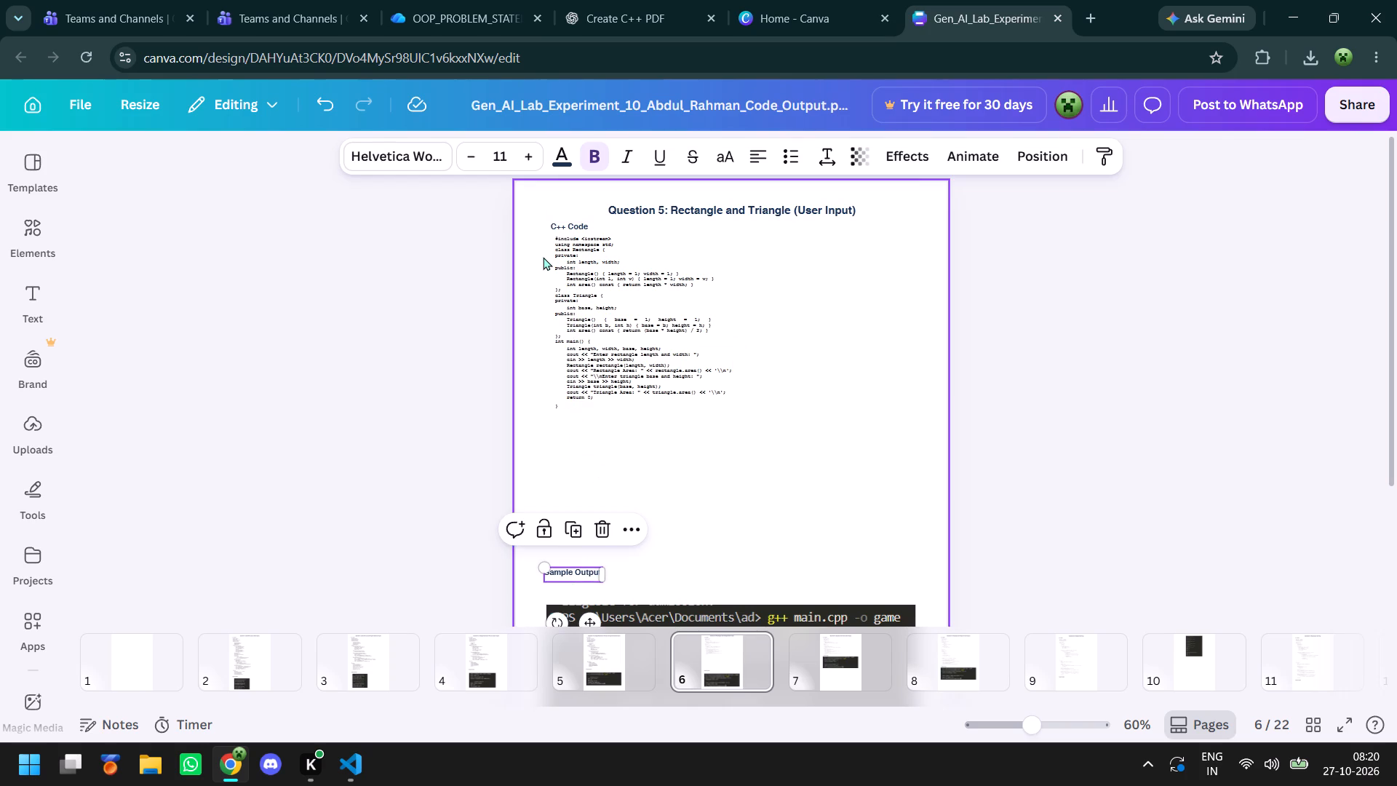
Group all the Question 5 code text, without its C++ Code heading, and enlarge the group proportionally to about font size 11.2.
click(543, 257)
drag(539, 237, 776, 407)
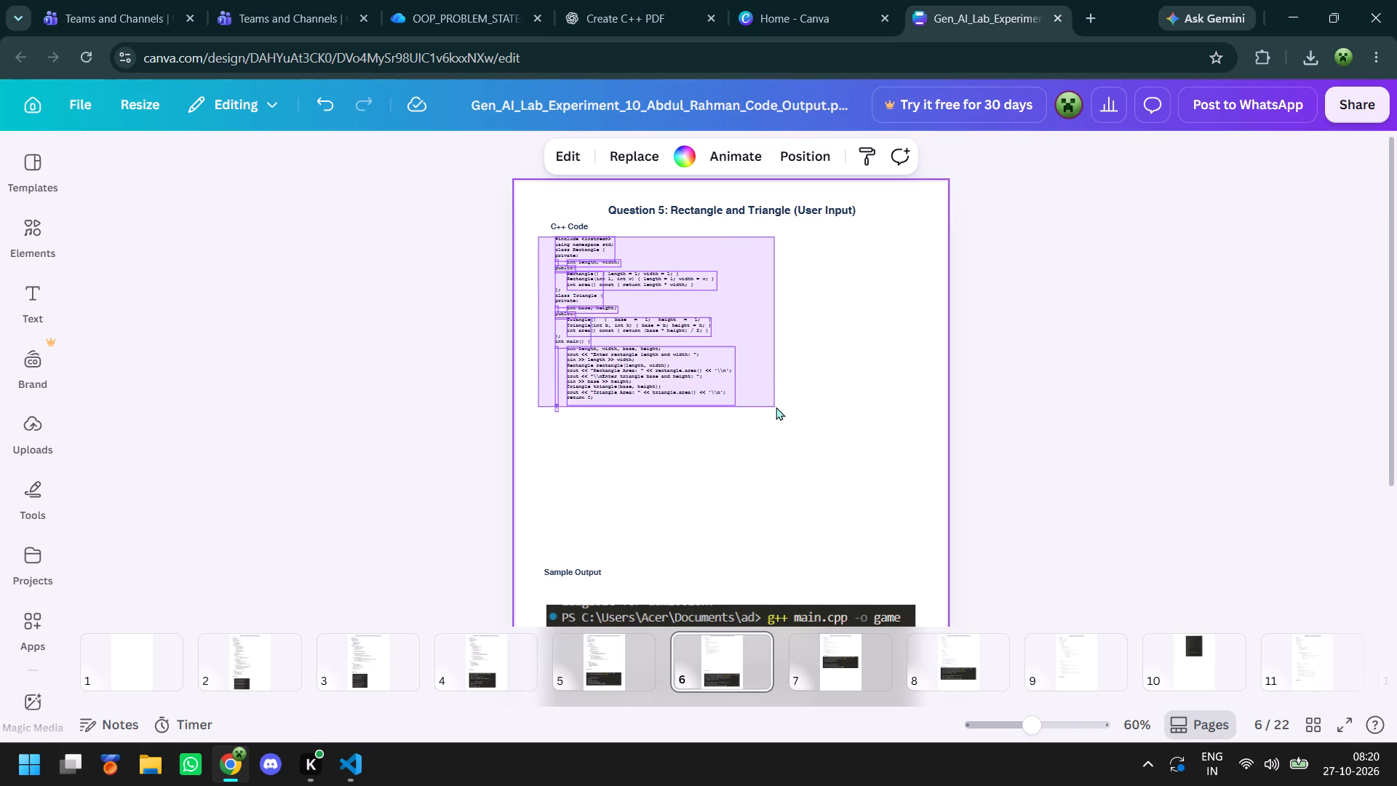
drag(776, 407, 776, 418)
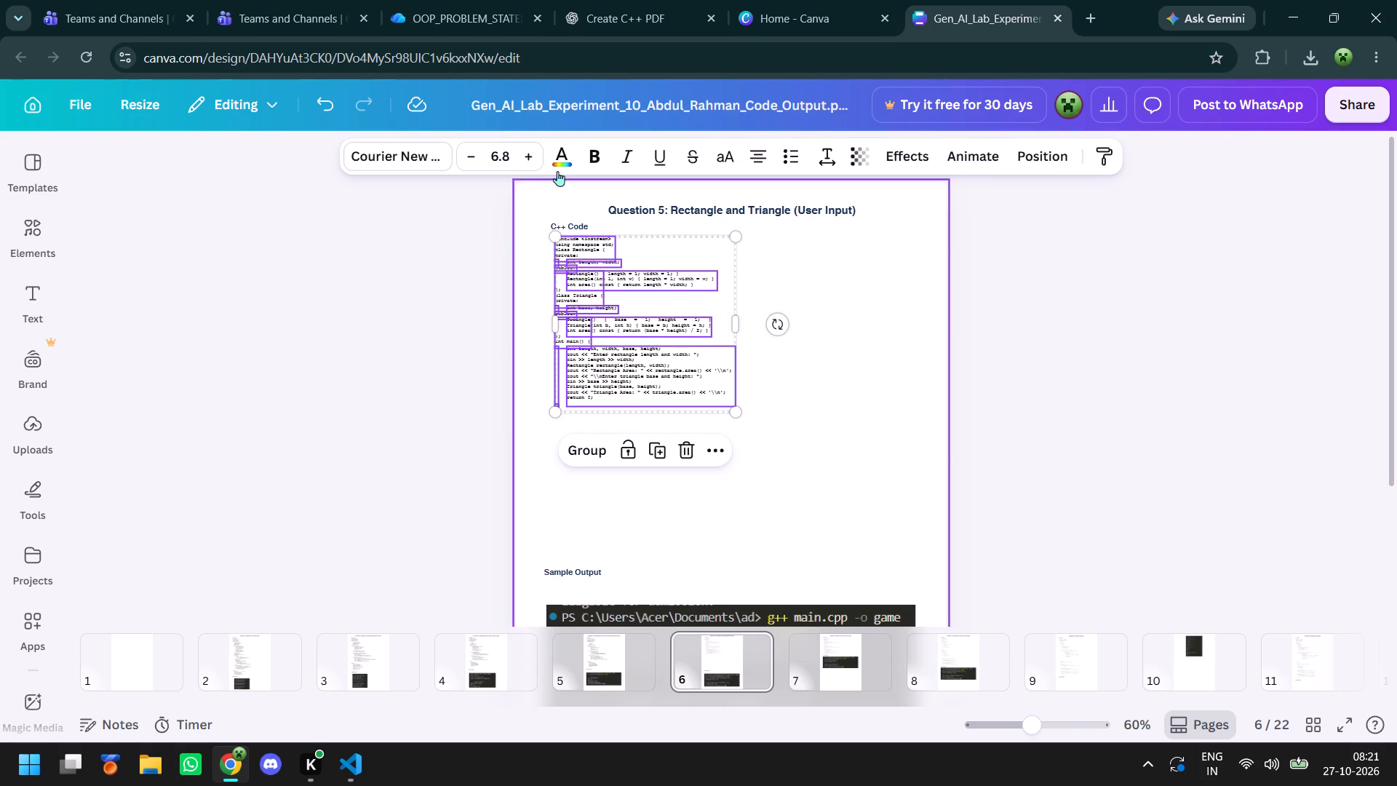
click(581, 454)
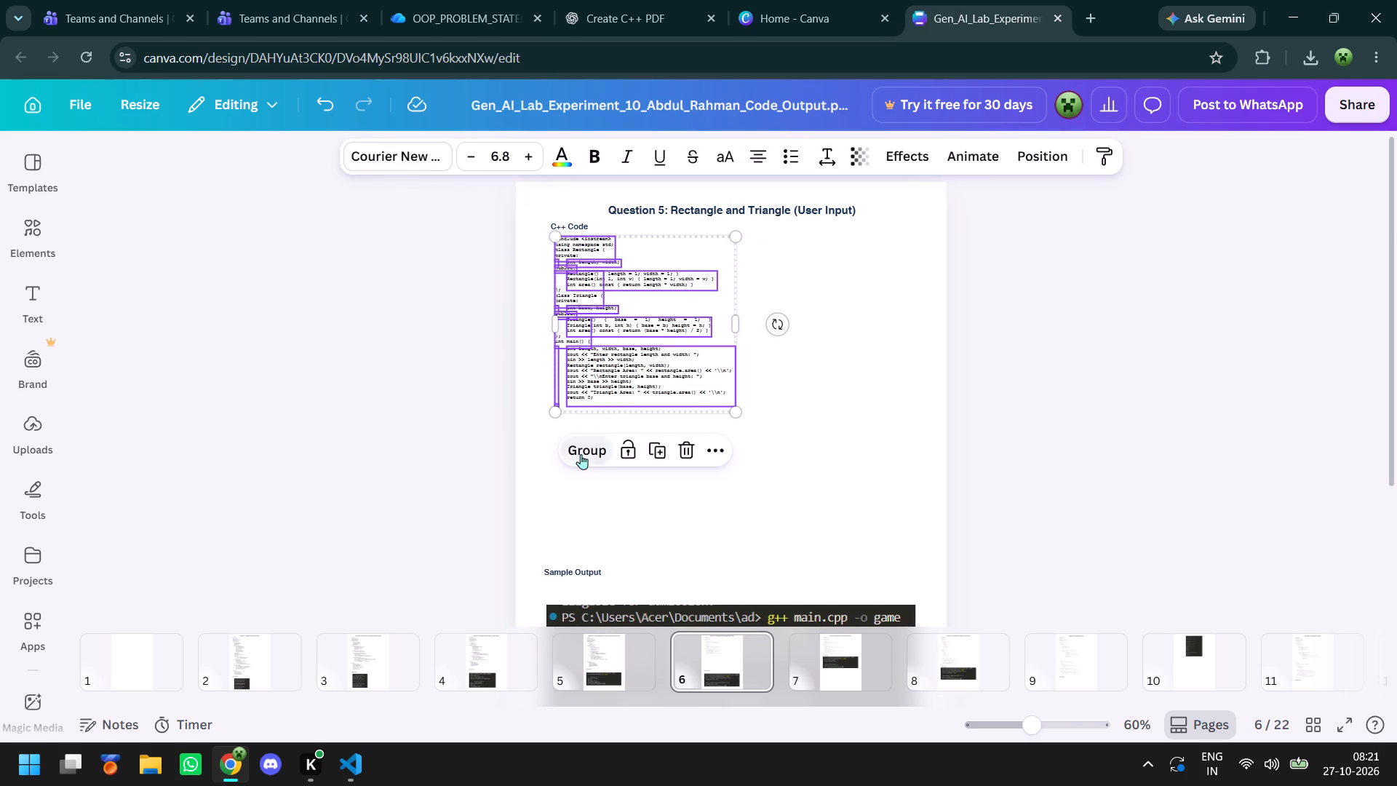
drag(728, 413, 827, 525)
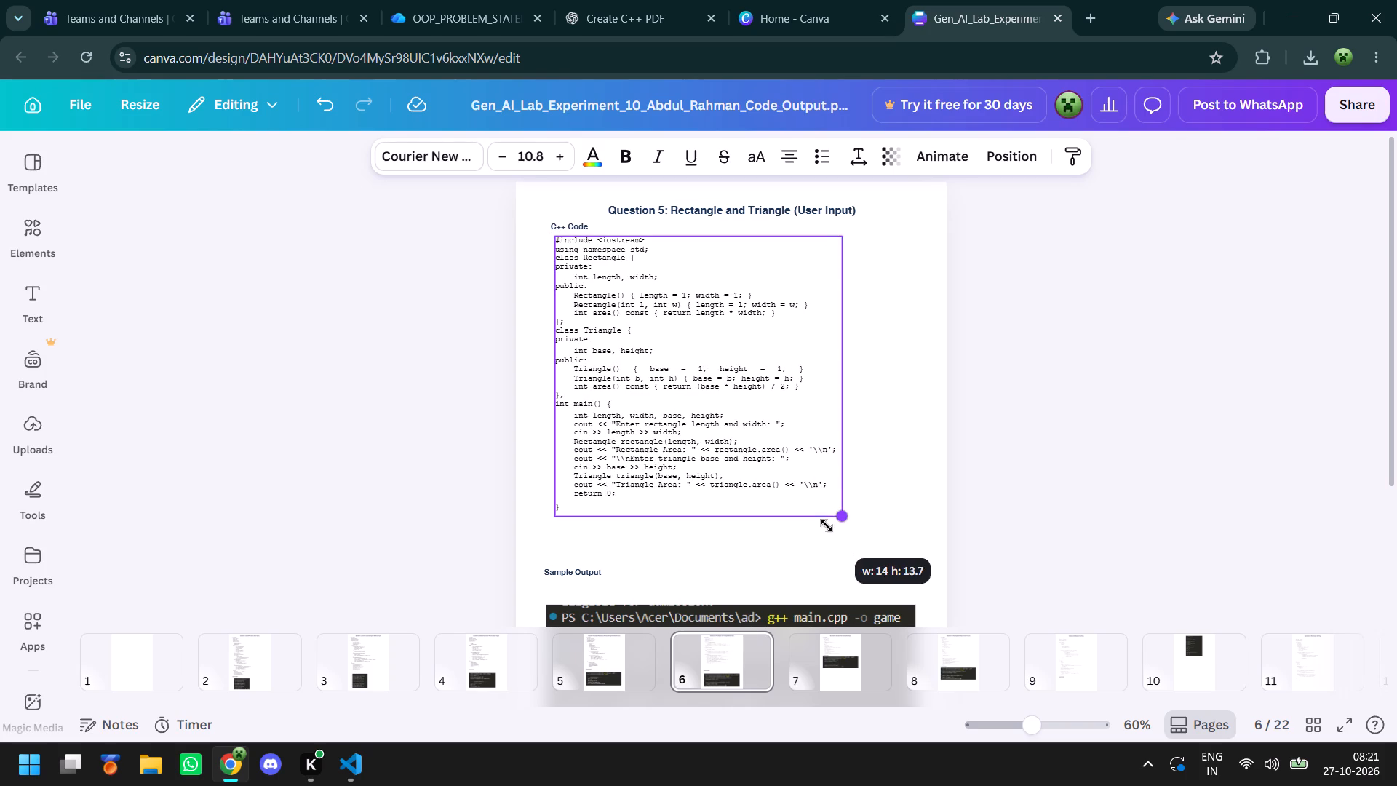
drag(827, 525, 831, 540)
Move the Question 5 code group slightly down to leave a gap below the C++ Code heading.
drag(720, 393, 718, 420)
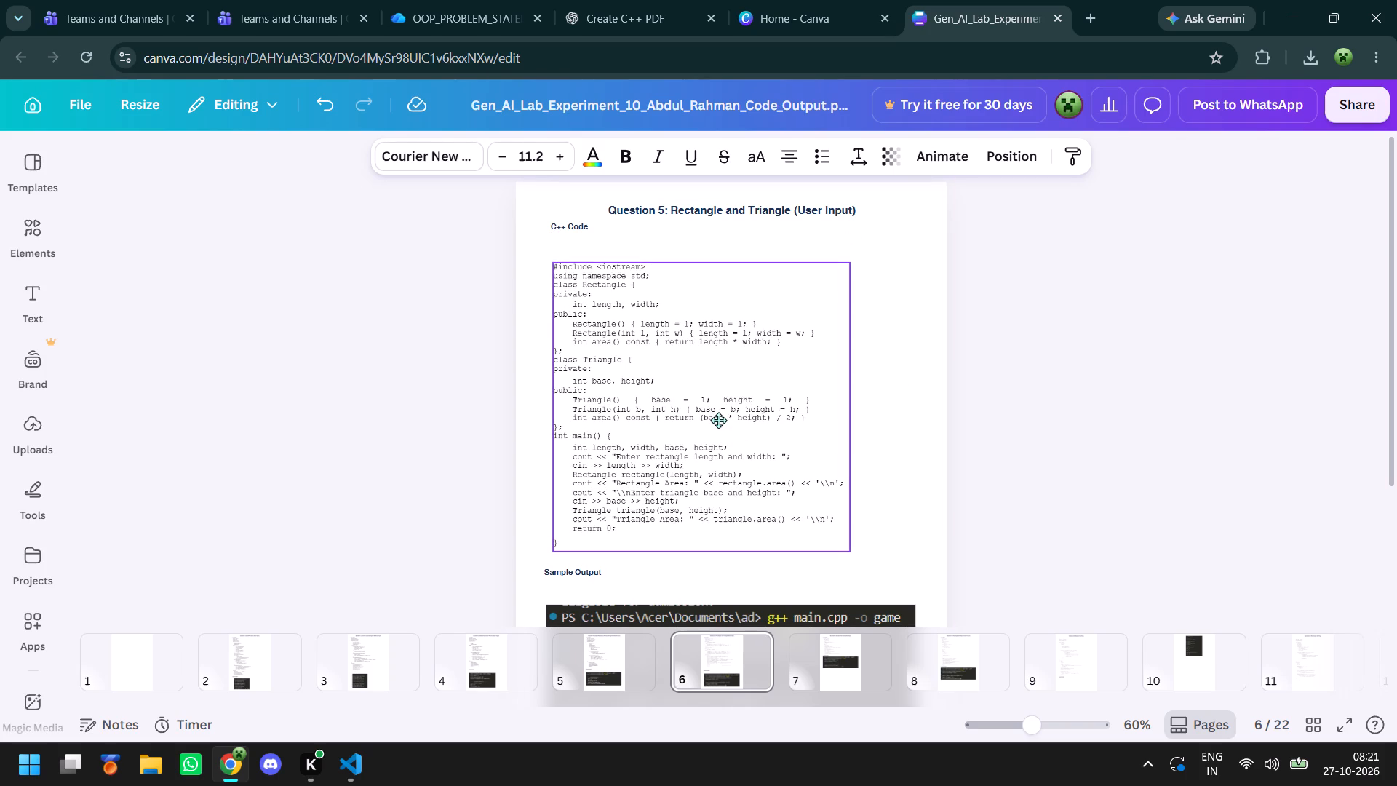
drag(718, 420, 715, 410)
Change the font of the Question 5 code group to Open Sans.
click(440, 154)
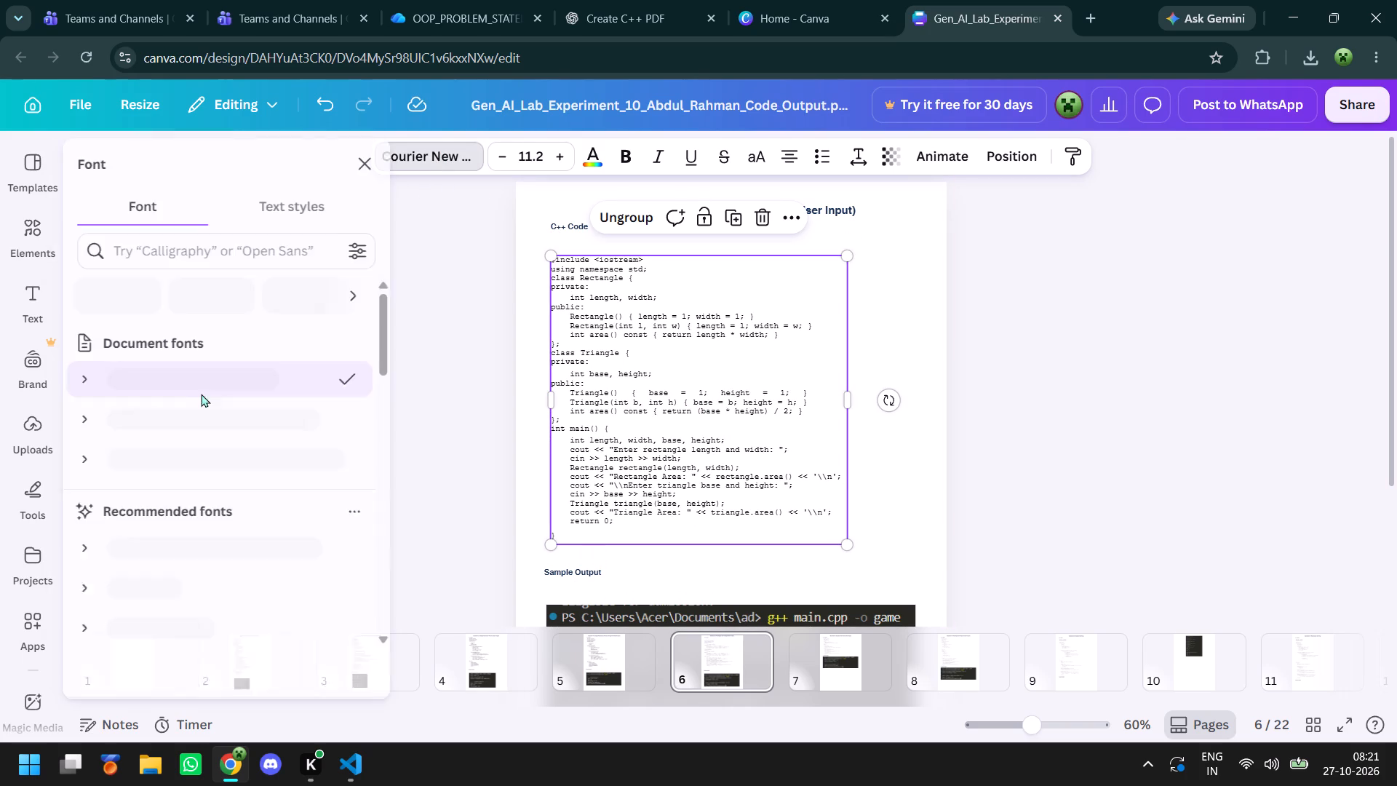
click(196, 501)
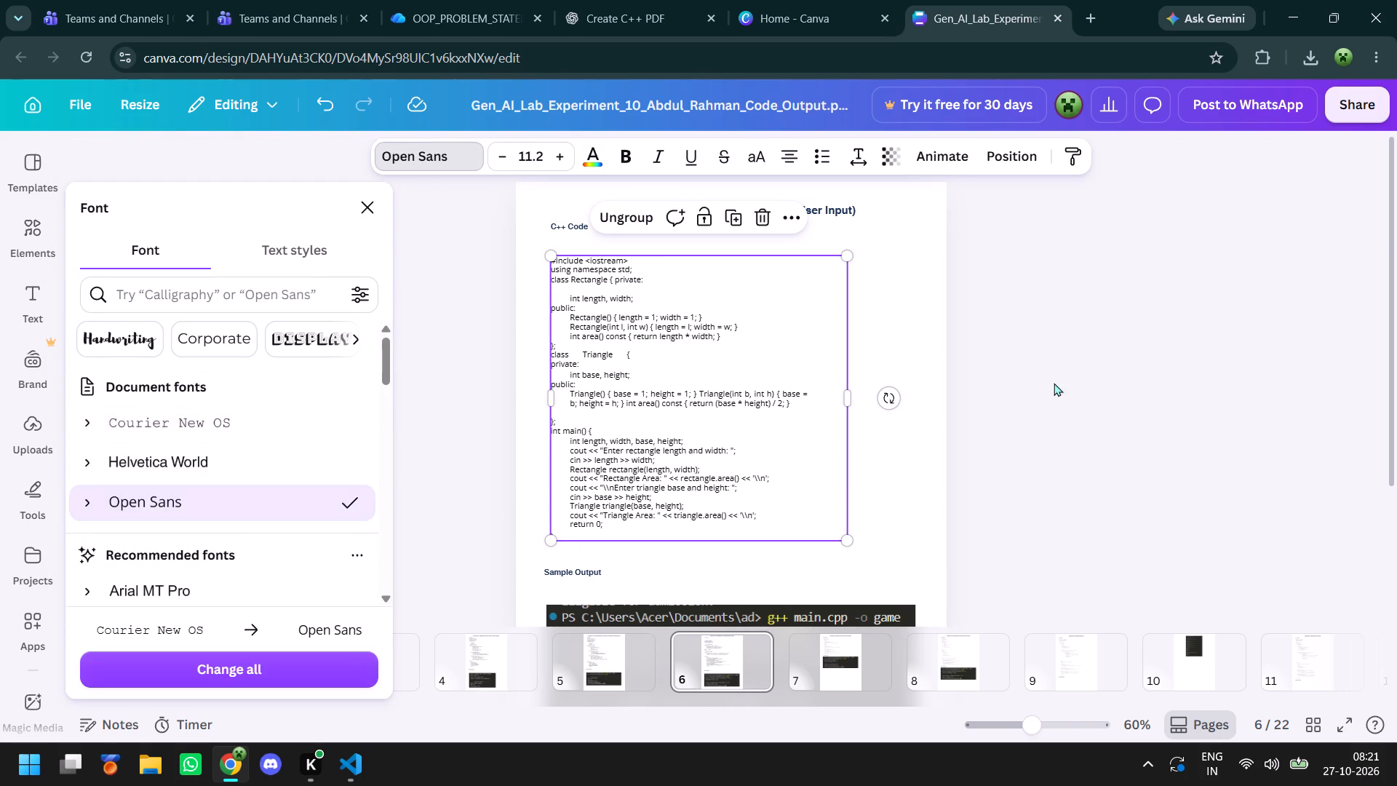
click(1068, 377)
click(1056, 343)
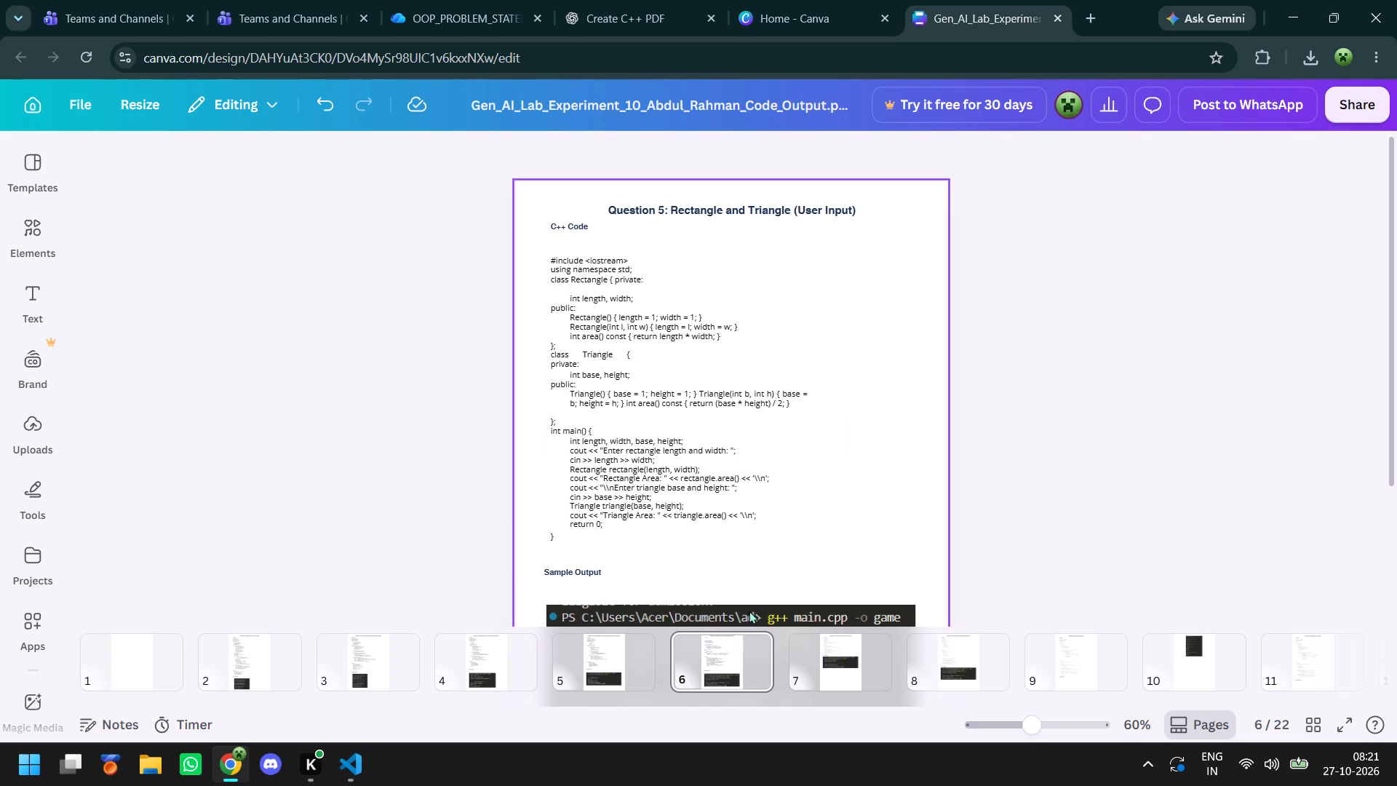
On page 7, move the terminal output screenshot down near the page bottom and place the Sample Output heading just above it.
scroll(1015, 452, down, 2)
click(843, 642)
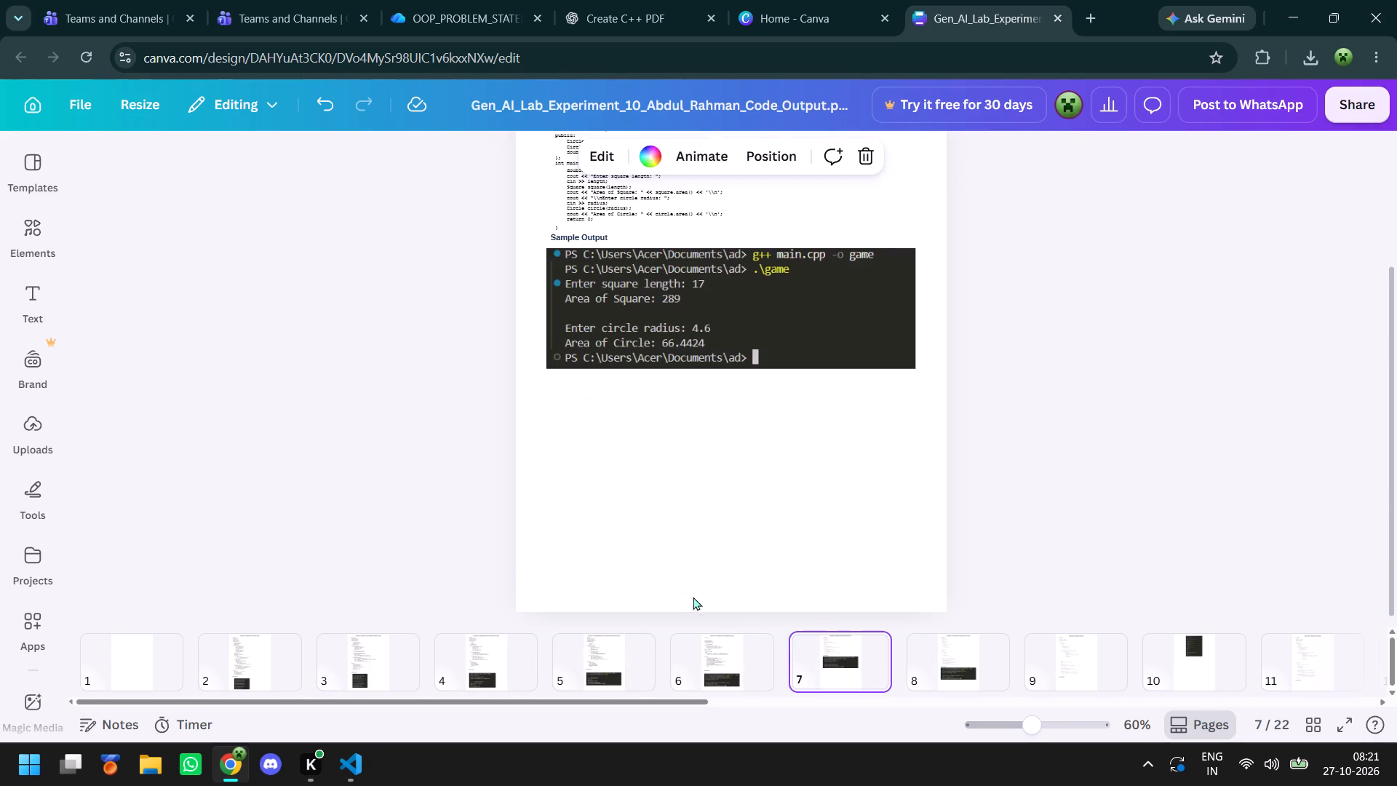
click(686, 301)
drag(686, 301, 694, 477)
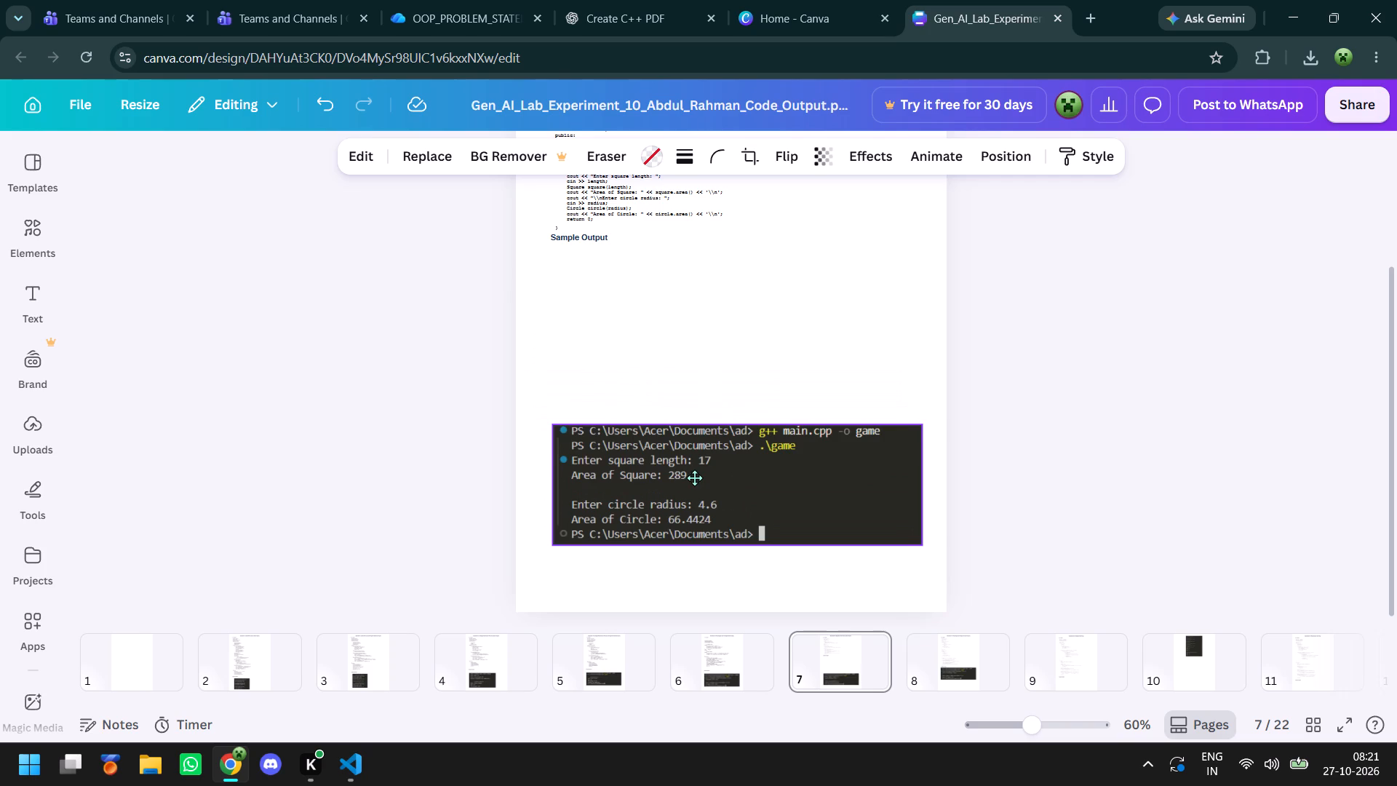
drag(694, 477, 695, 471)
click(571, 237)
drag(571, 237, 570, 389)
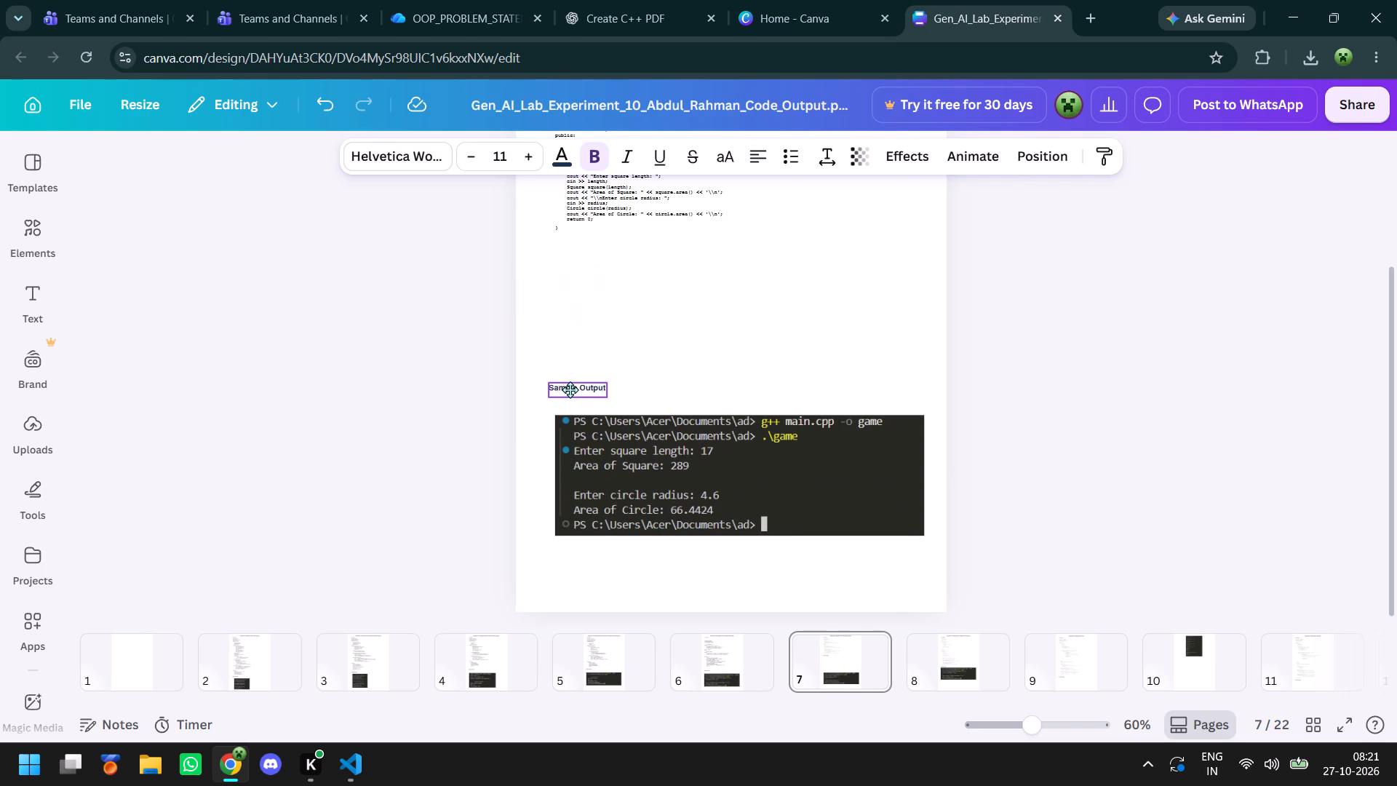
drag(570, 389, 572, 392)
click(385, 309)
Group all the Question 6 code text, without its C++ Code heading, and enlarge the group proportionally to about font size 10.8.
scroll(425, 327, up, 2)
scroll(425, 327, down, 1)
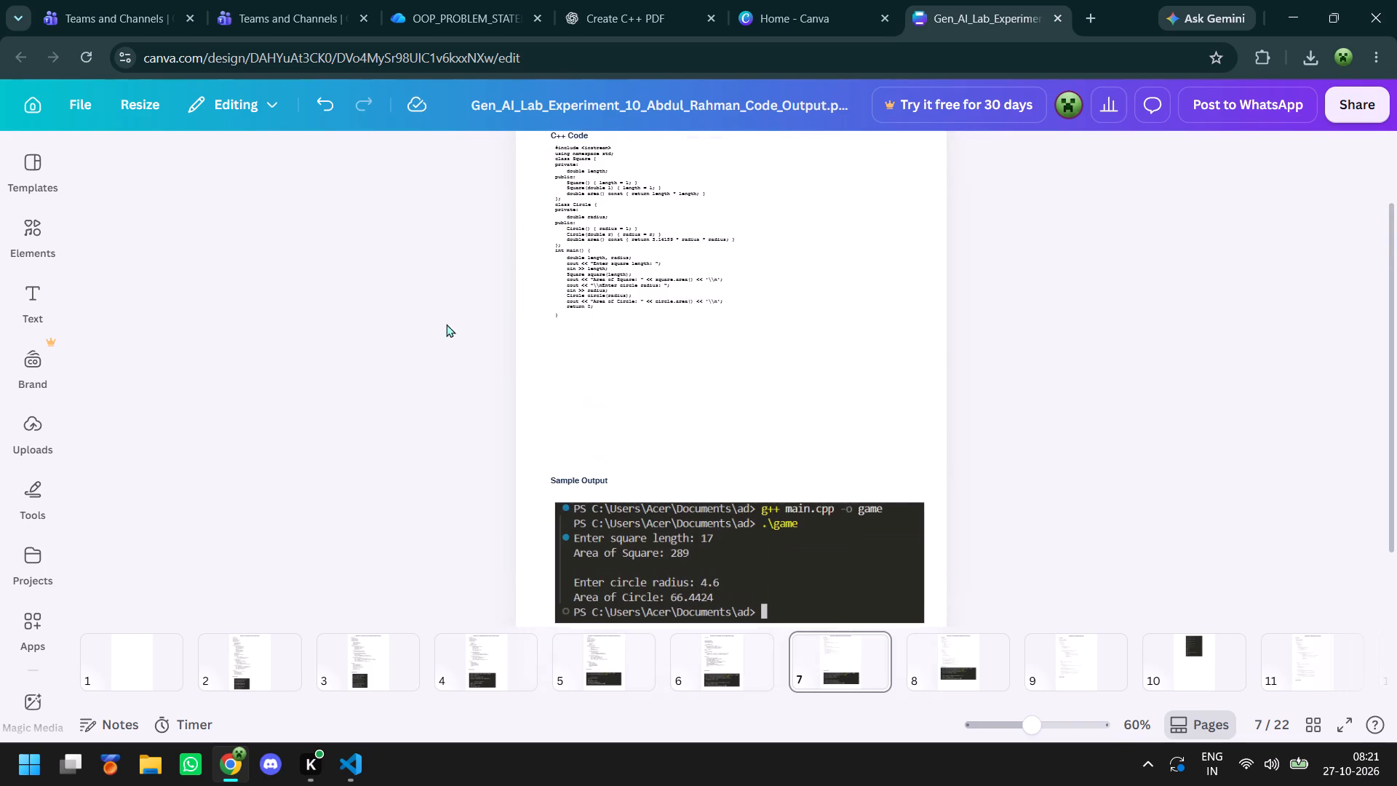
scroll(490, 289, up, 2)
click(544, 232)
drag(535, 239, 546, 240)
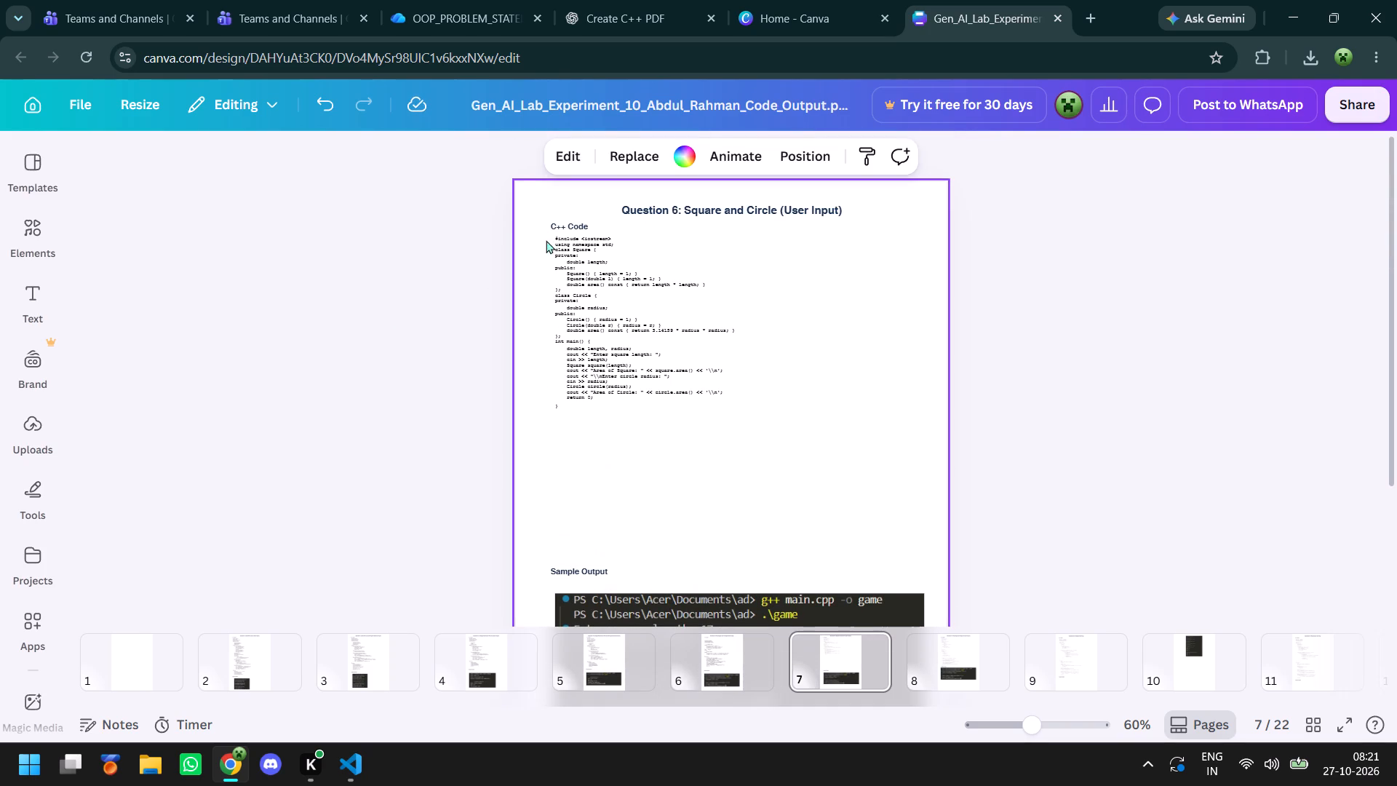
drag(546, 240, 814, 467)
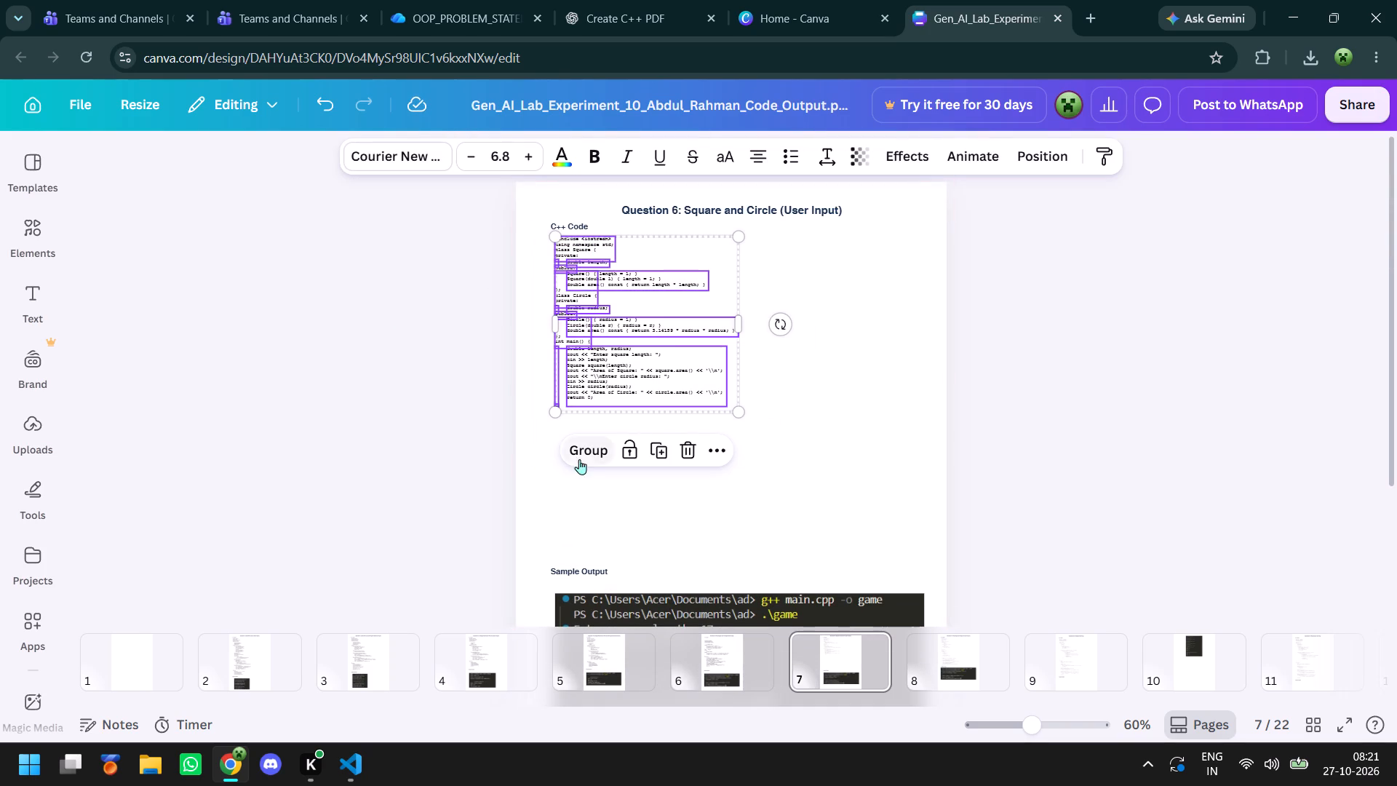
click(579, 459)
drag(733, 409, 820, 536)
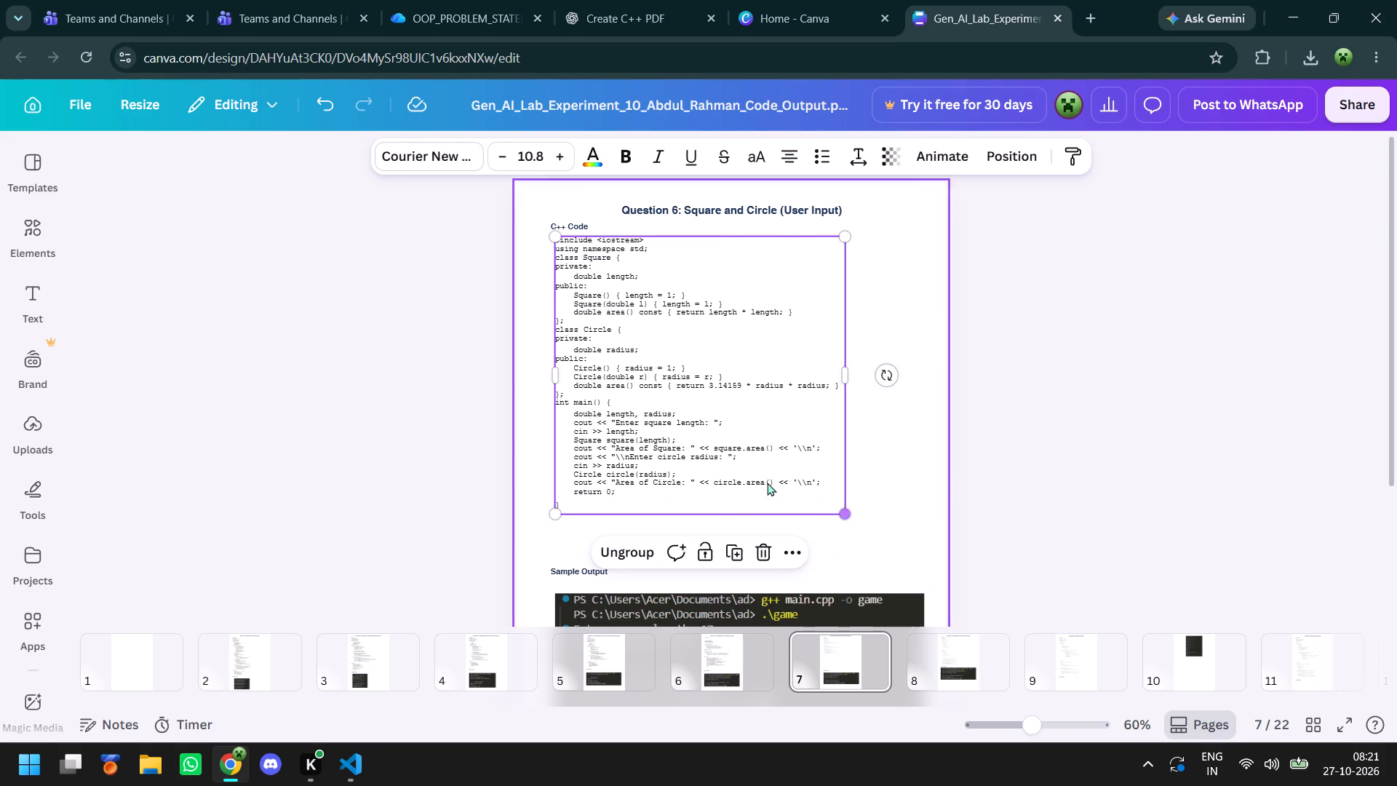
Change the font of the Question 6 code group to Open Sans.
click(434, 154)
click(268, 515)
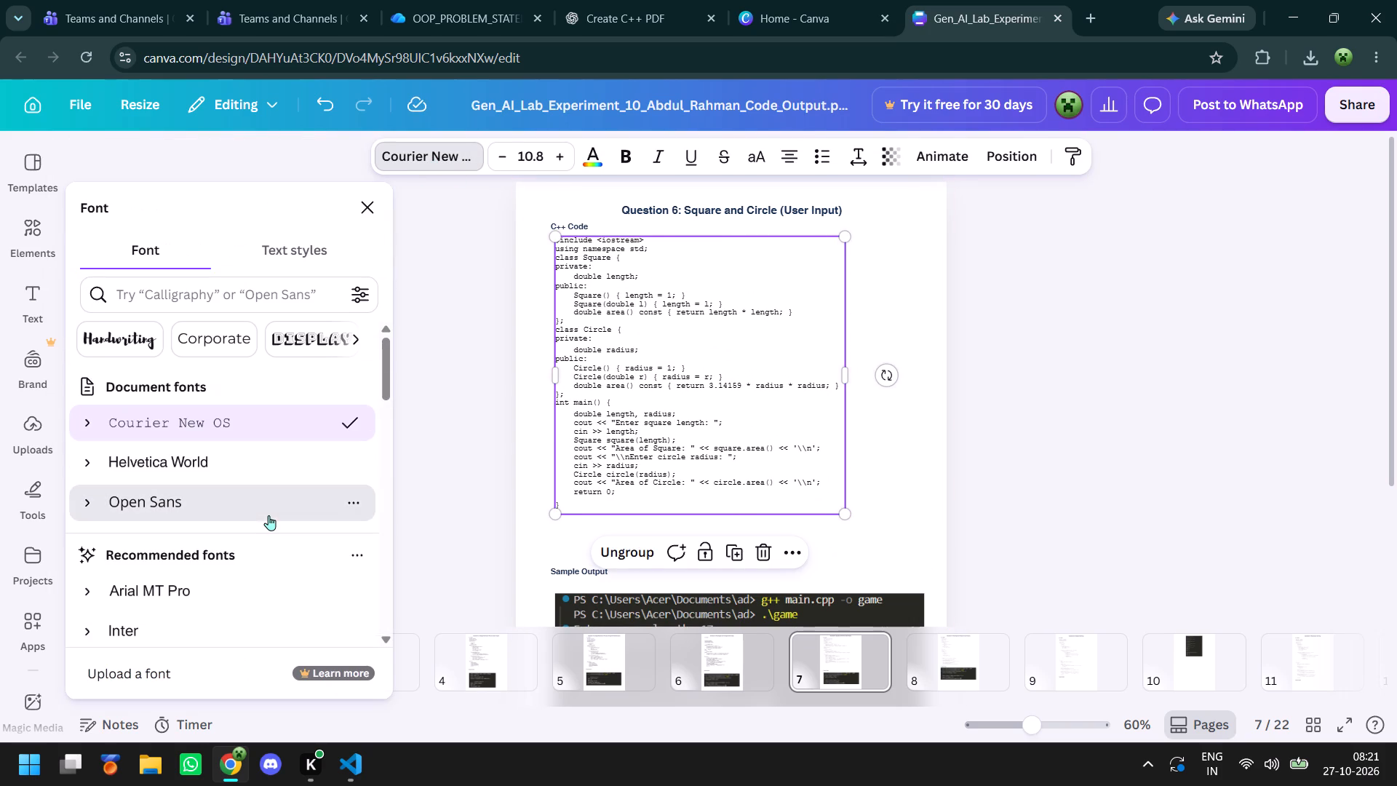
click(1006, 450)
click(958, 443)
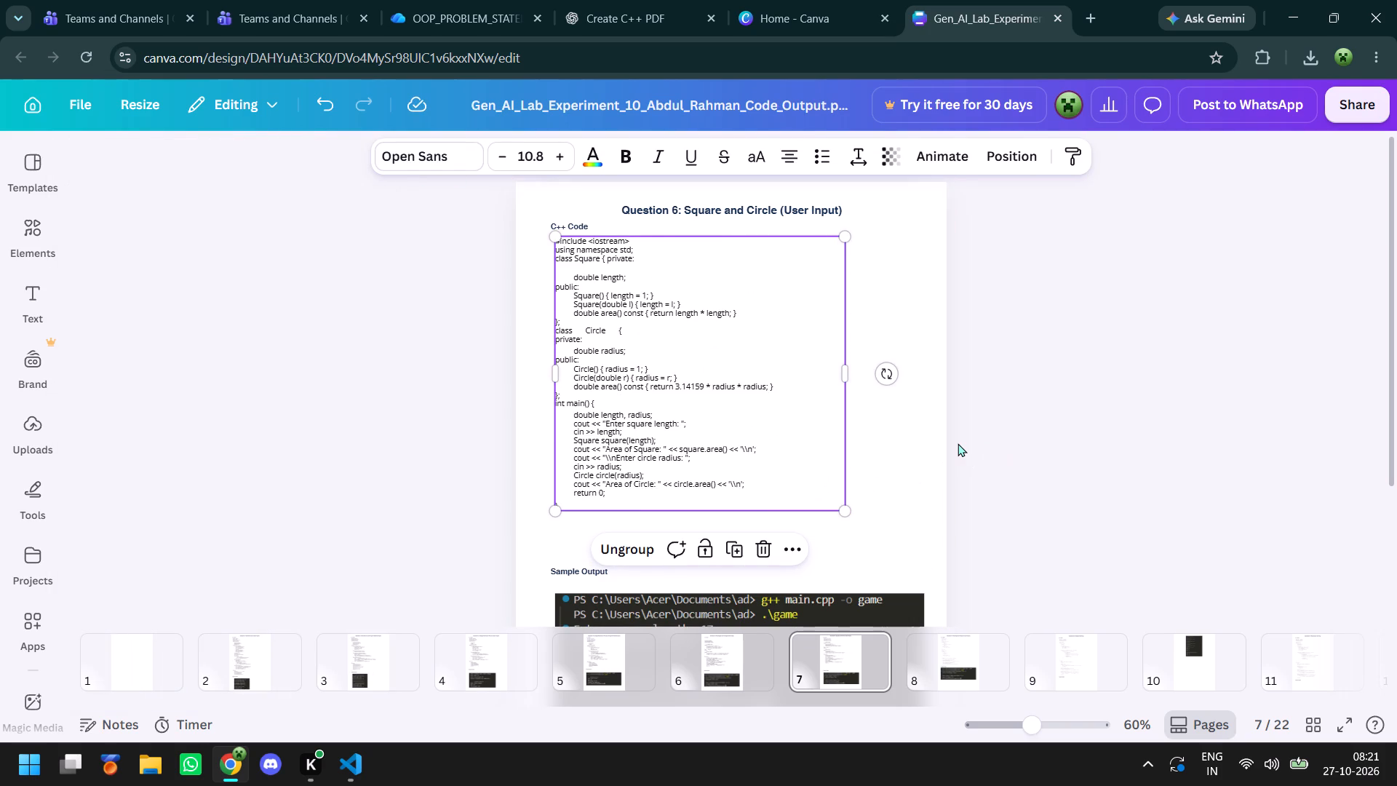
Move the Question 6 code group slightly down to leave a gap below the C++ Code heading.
click(677, 356)
drag(677, 356, 671, 380)
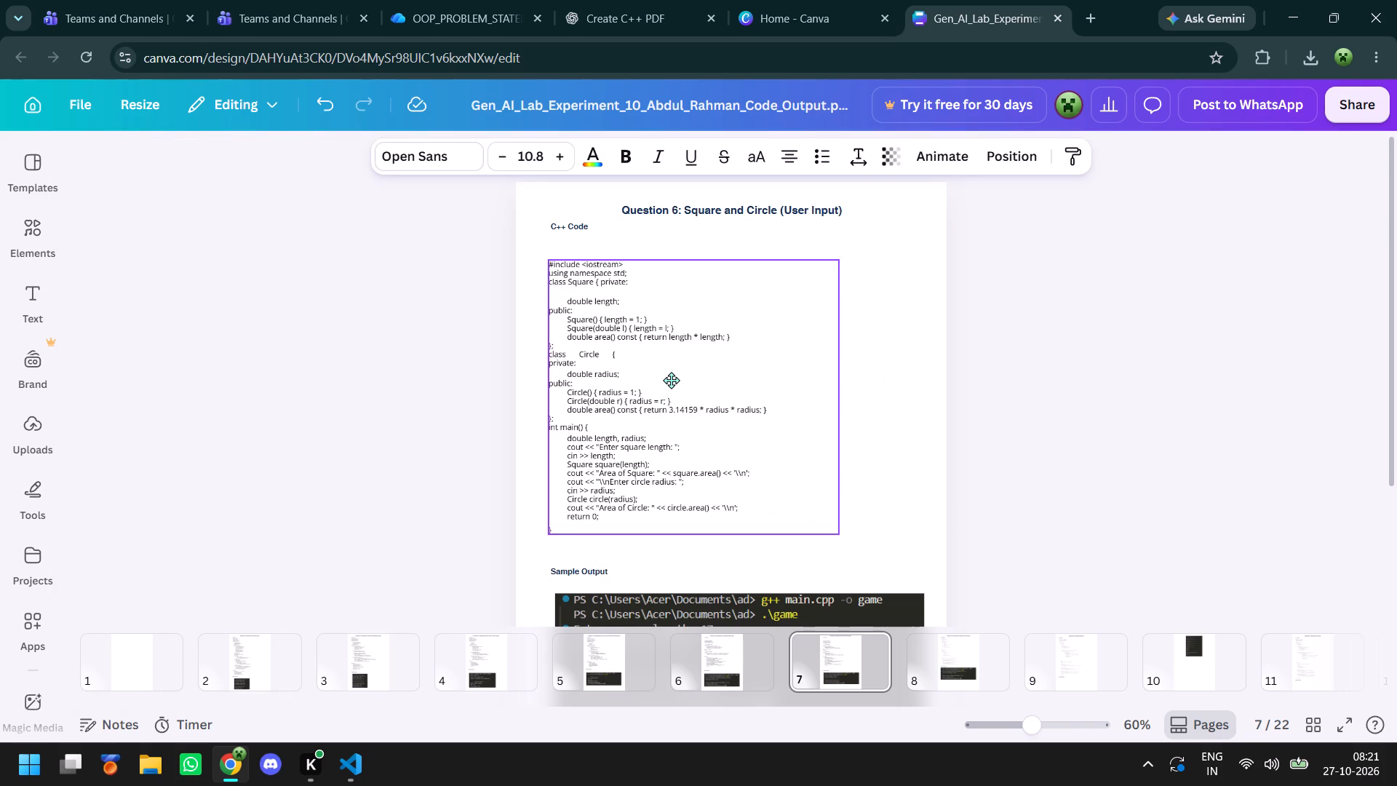
drag(671, 380, 679, 381)
click(954, 367)
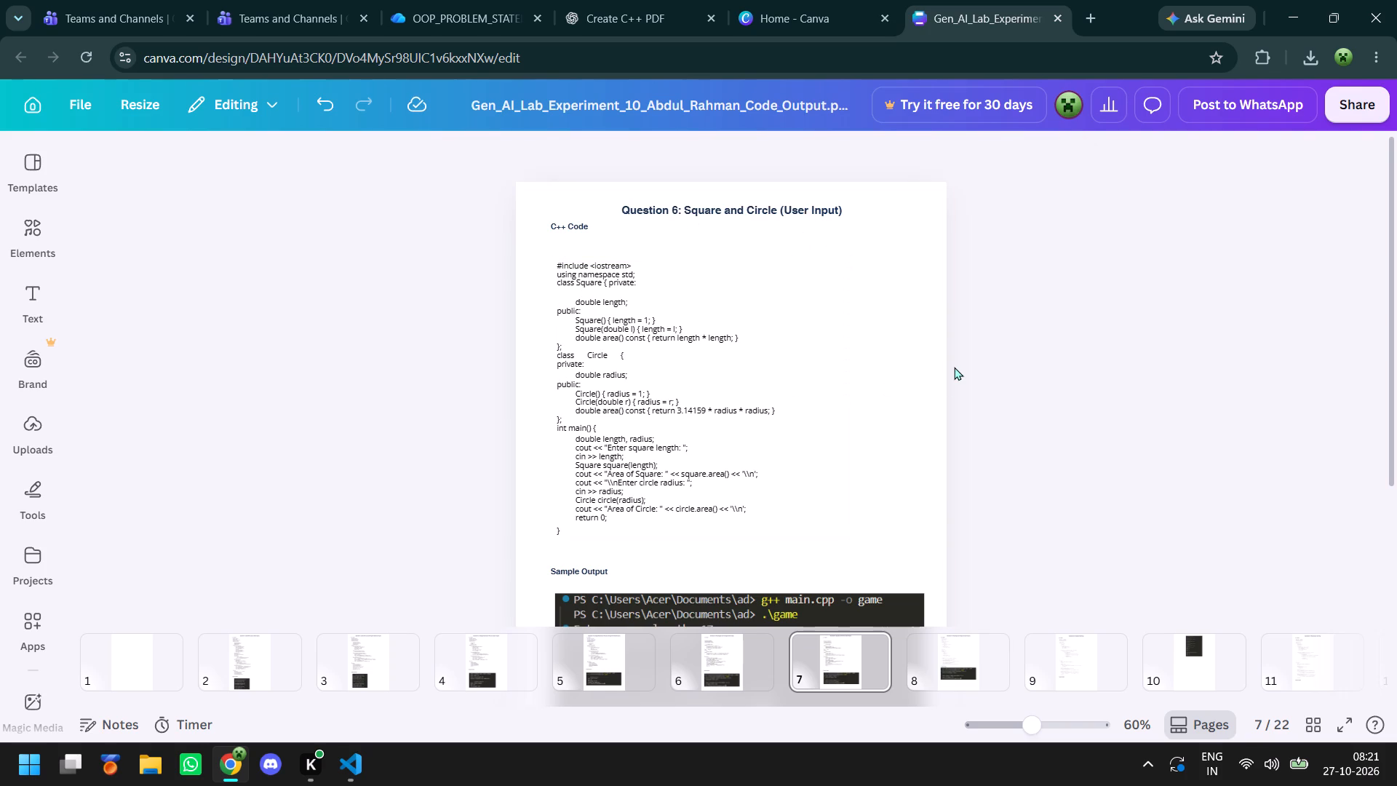
On page 8, move the terminal output screenshot down near the page bottom and place the Sample Output heading just above it.
scroll(908, 536, down, 1)
click(926, 671)
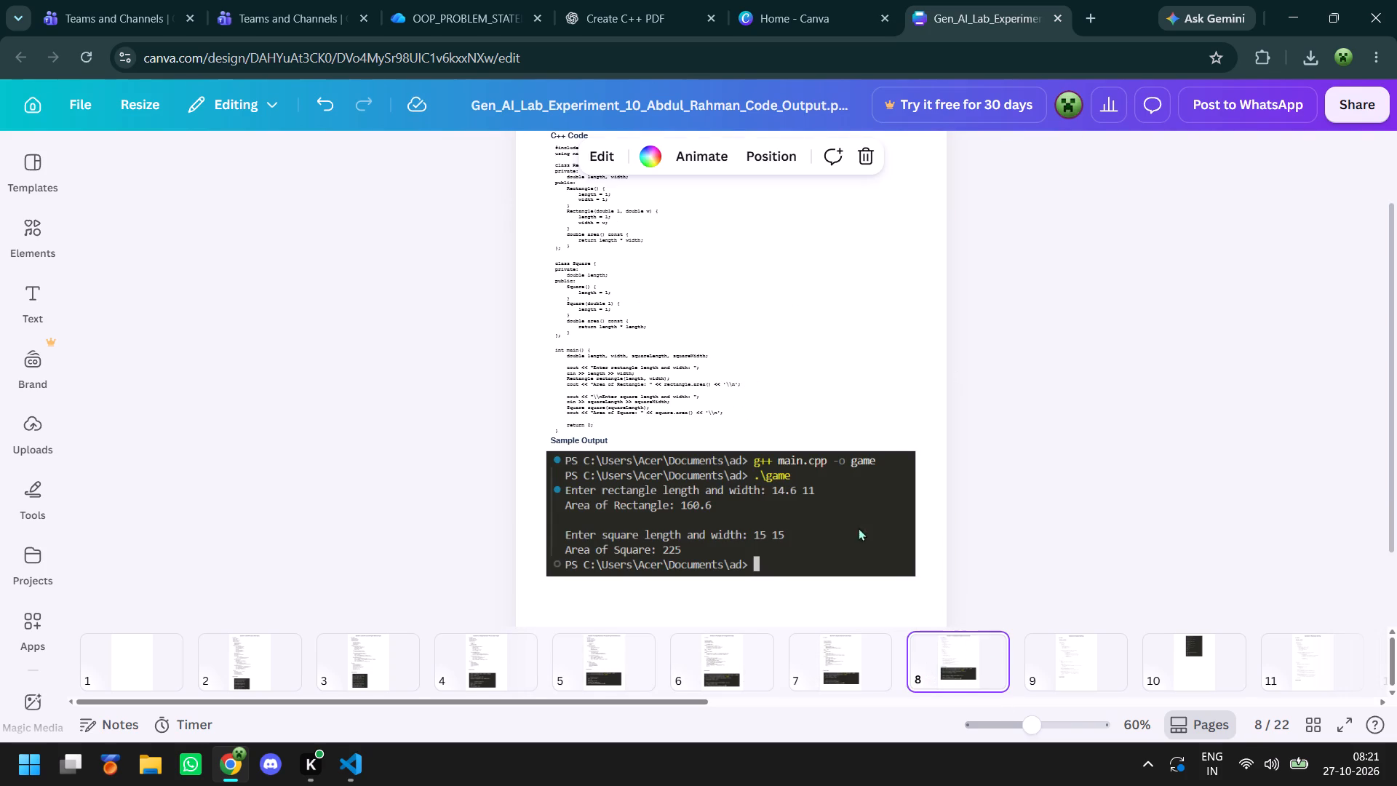
click(725, 475)
scroll(1011, 445, down, 1)
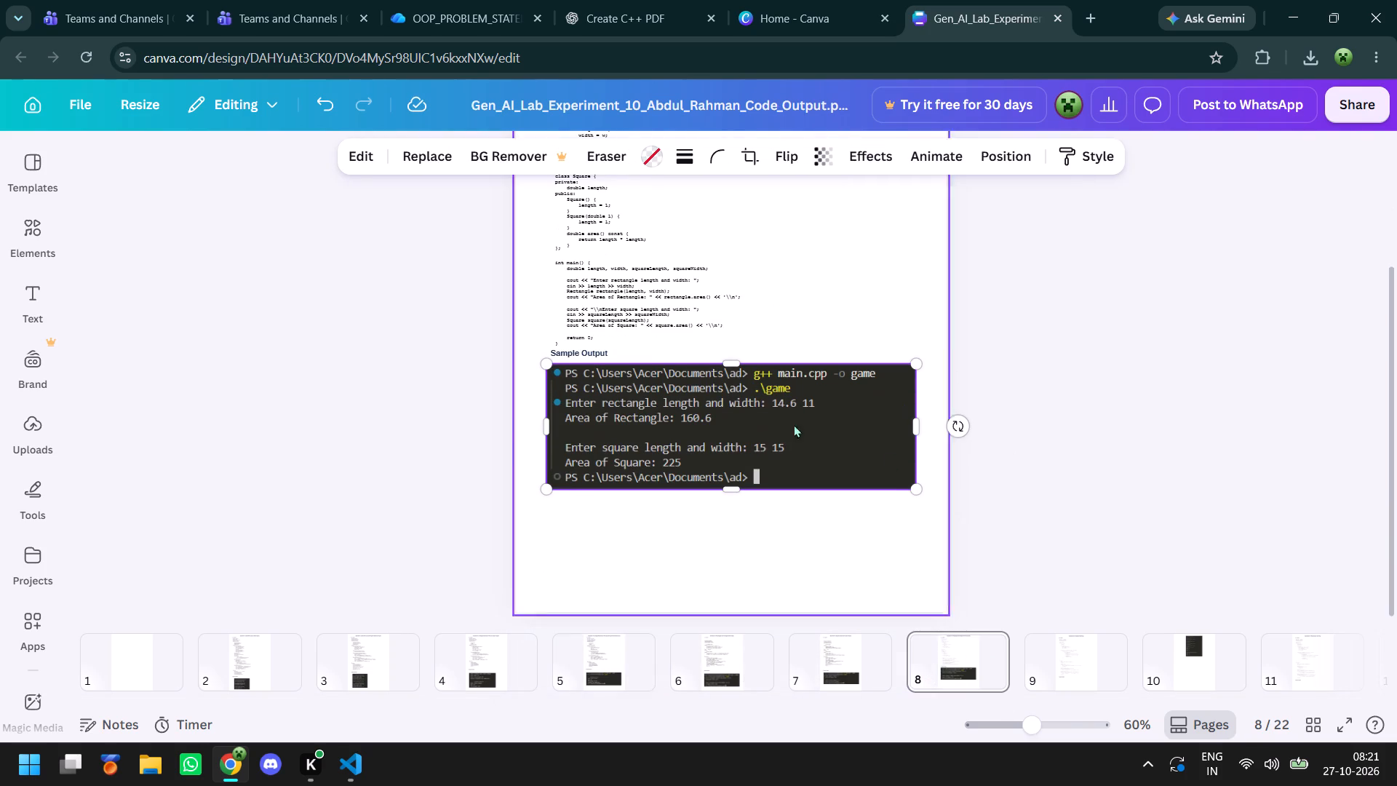
drag(750, 418, 749, 486)
click(571, 351)
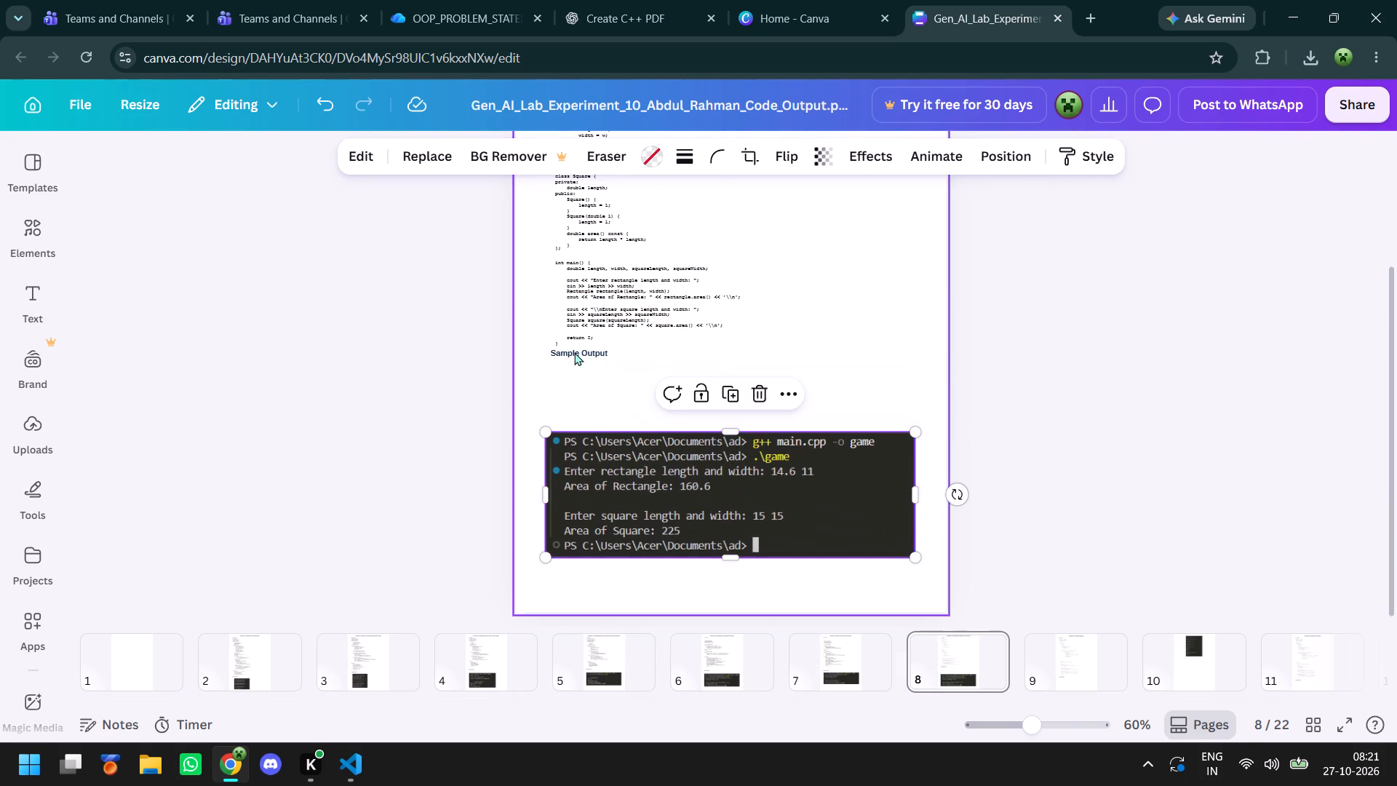
drag(571, 350, 567, 409)
click(429, 343)
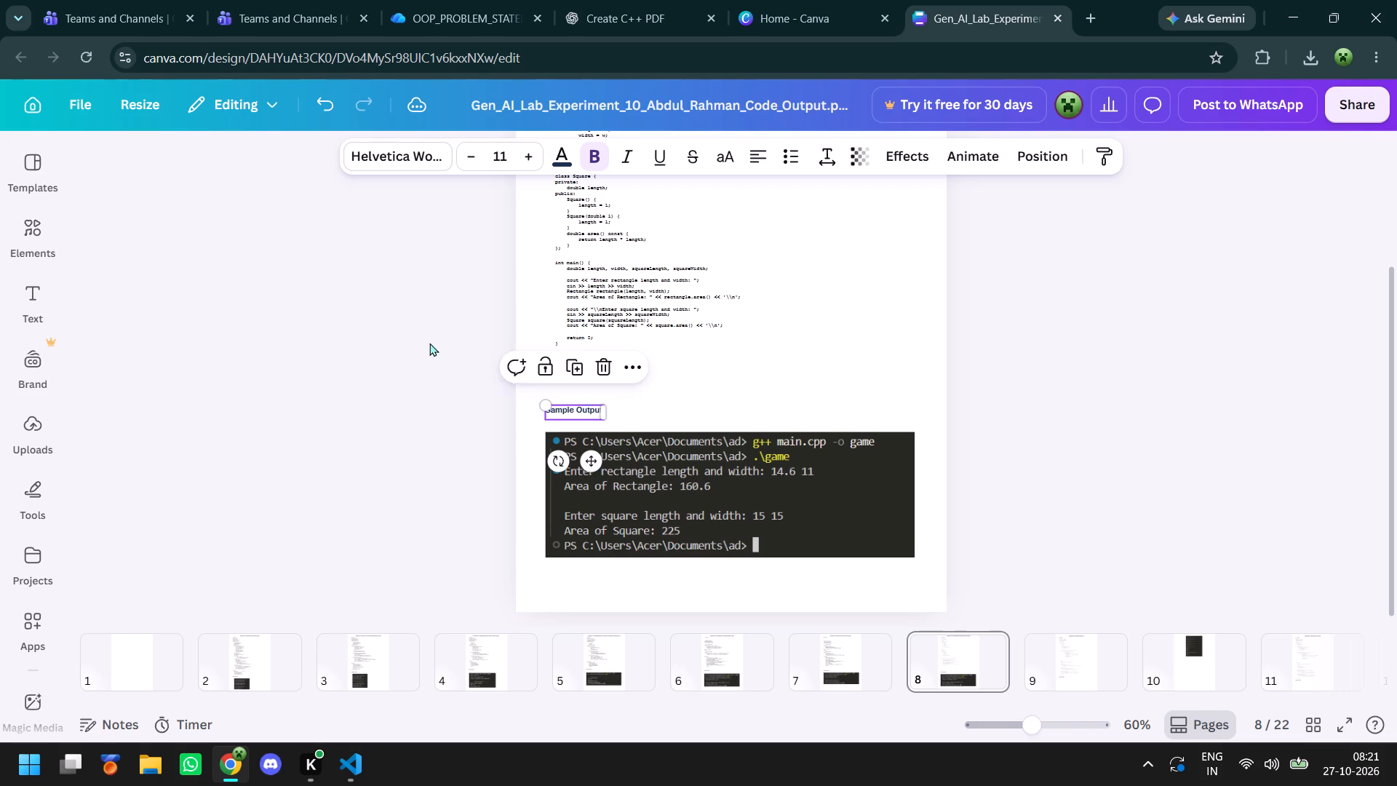
Group all the Question 7 code text, without its C++ Code heading, and enlarge the group proportionally to about font size 8.1.
scroll(462, 341, down, 1)
scroll(462, 341, up, 3)
drag(546, 237, 741, 552)
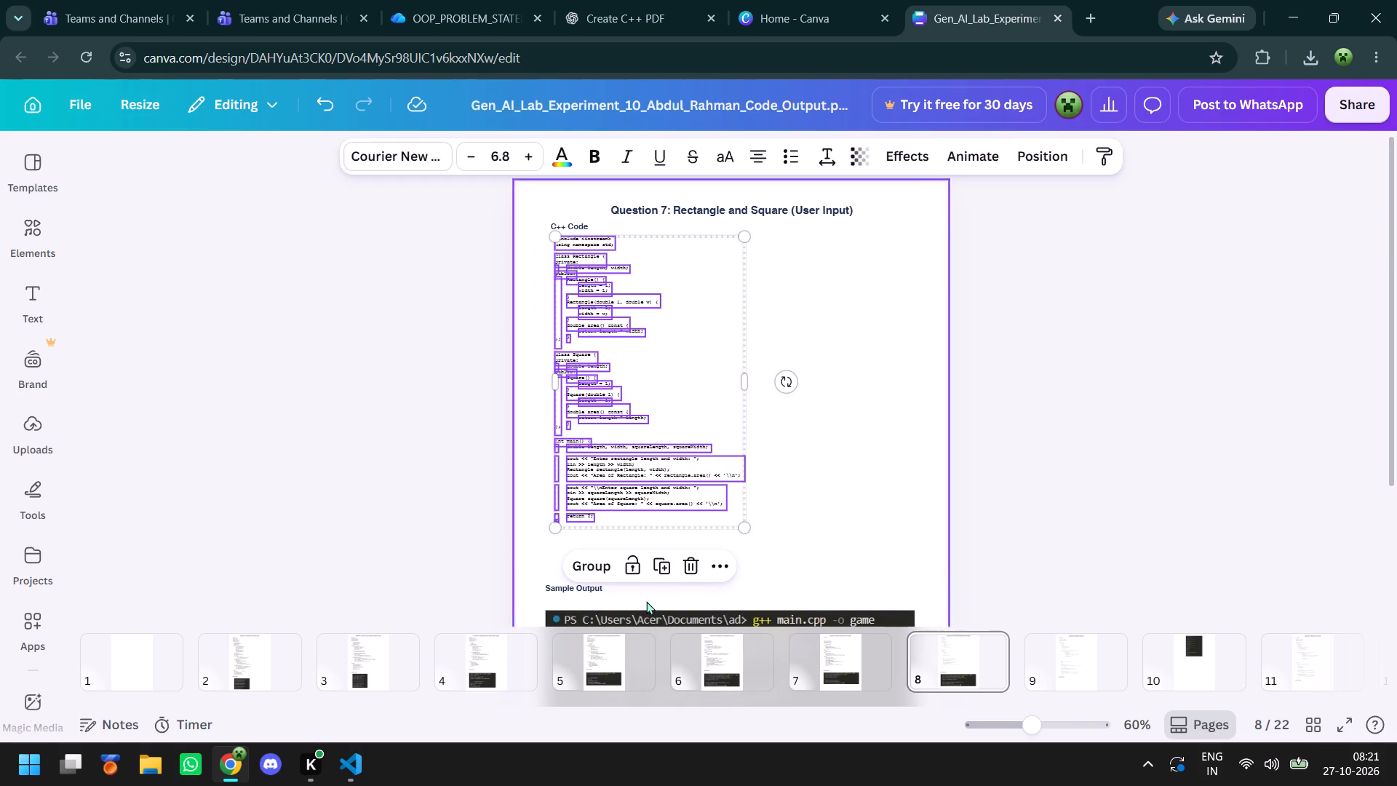
click(600, 567)
drag(744, 525, 746, 531)
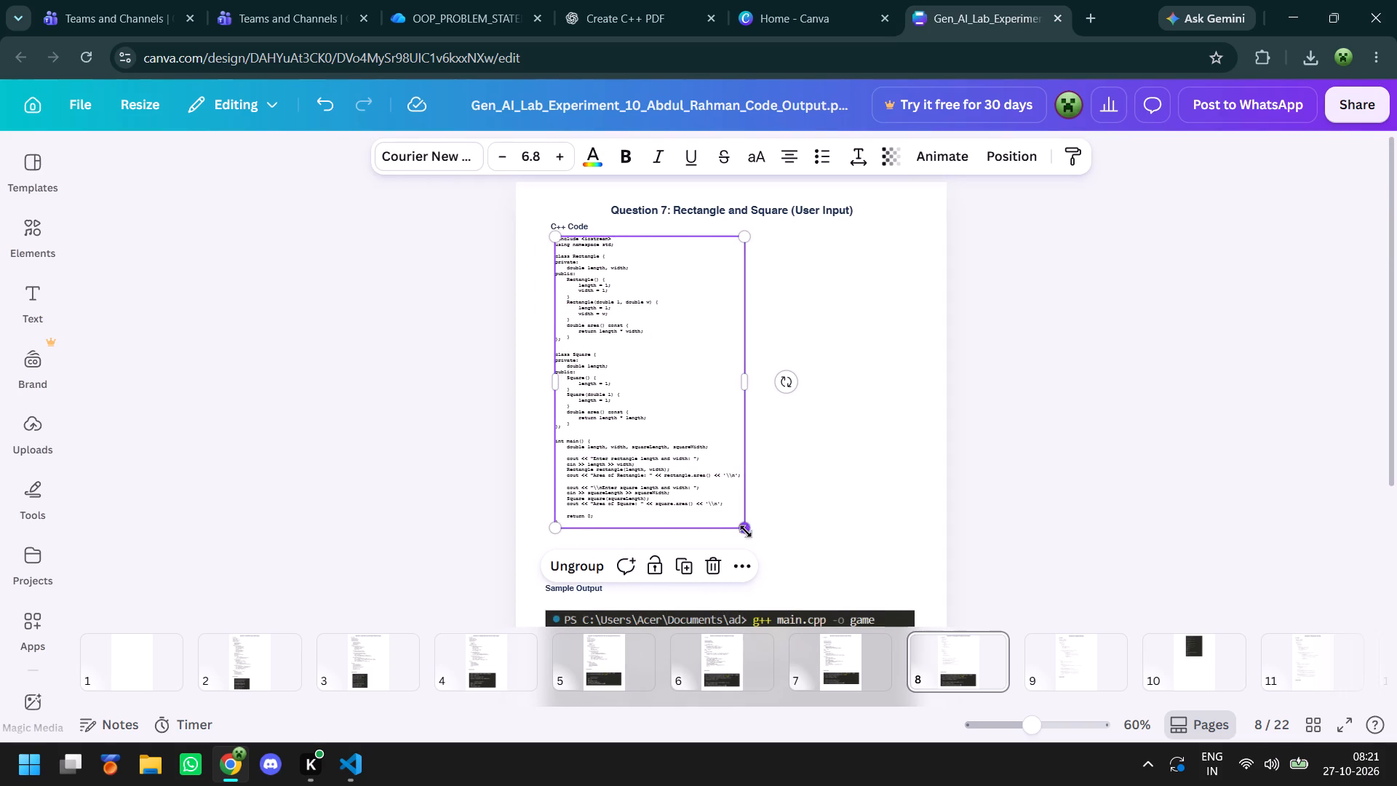
drag(746, 531, 787, 573)
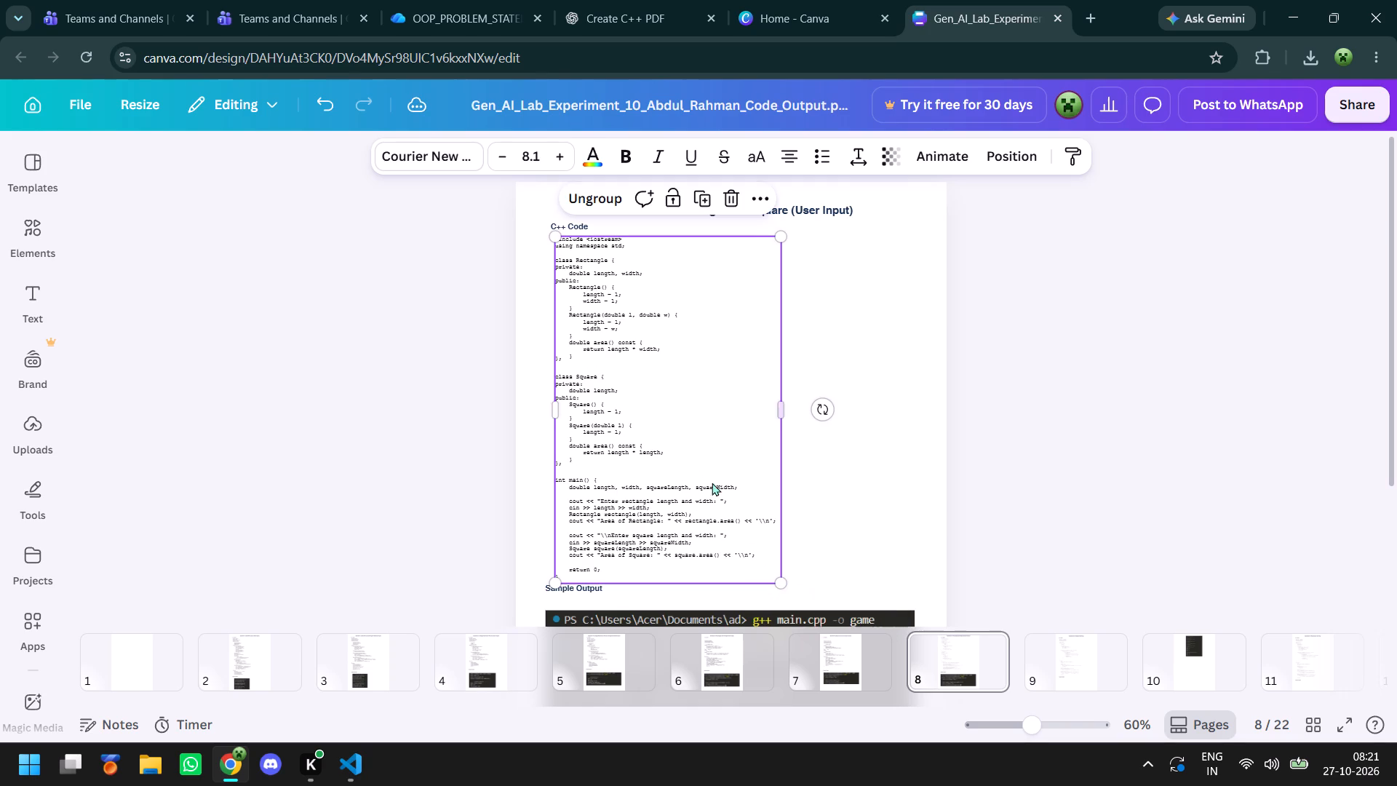
Change the font of the Question 7 code group to Open Sans.
click(450, 169)
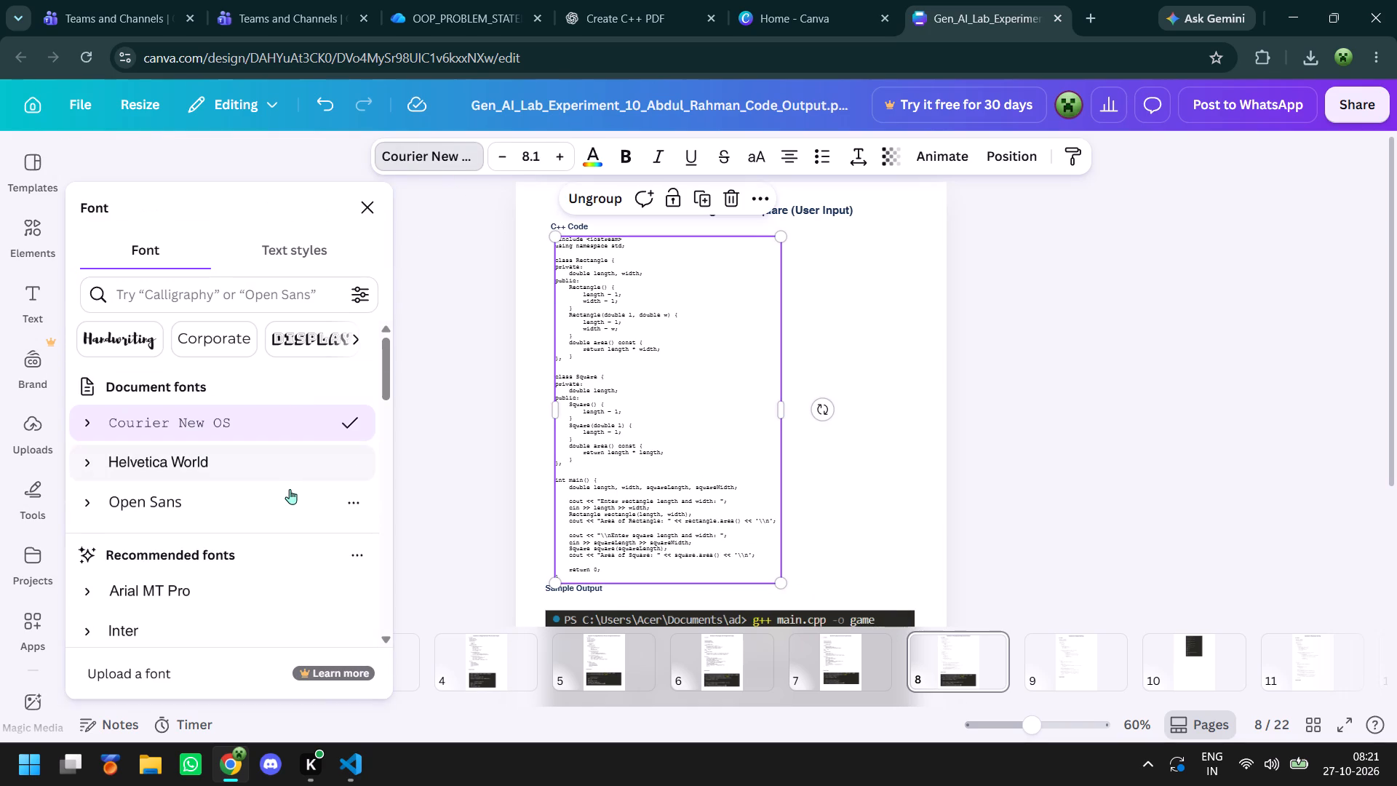
click(290, 500)
click(1070, 364)
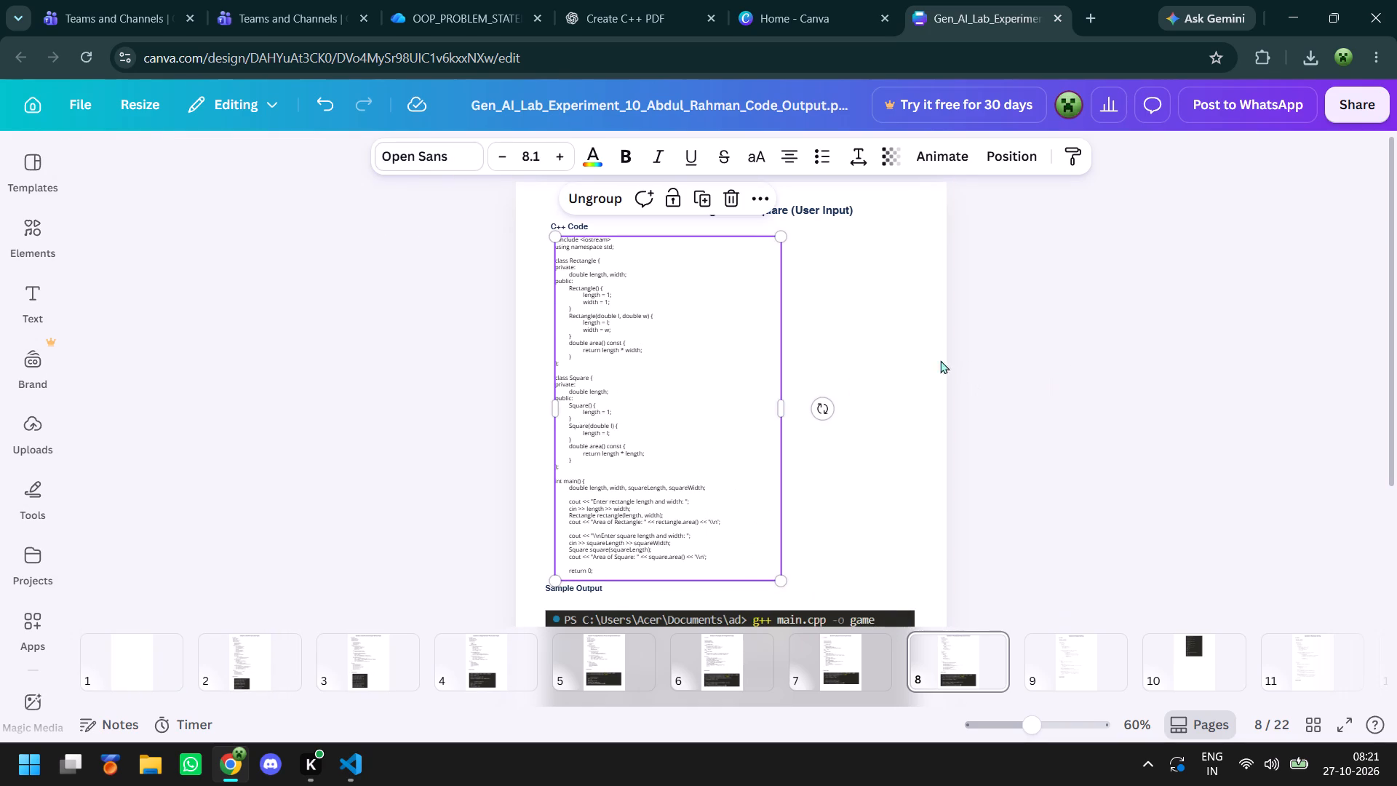
click(823, 339)
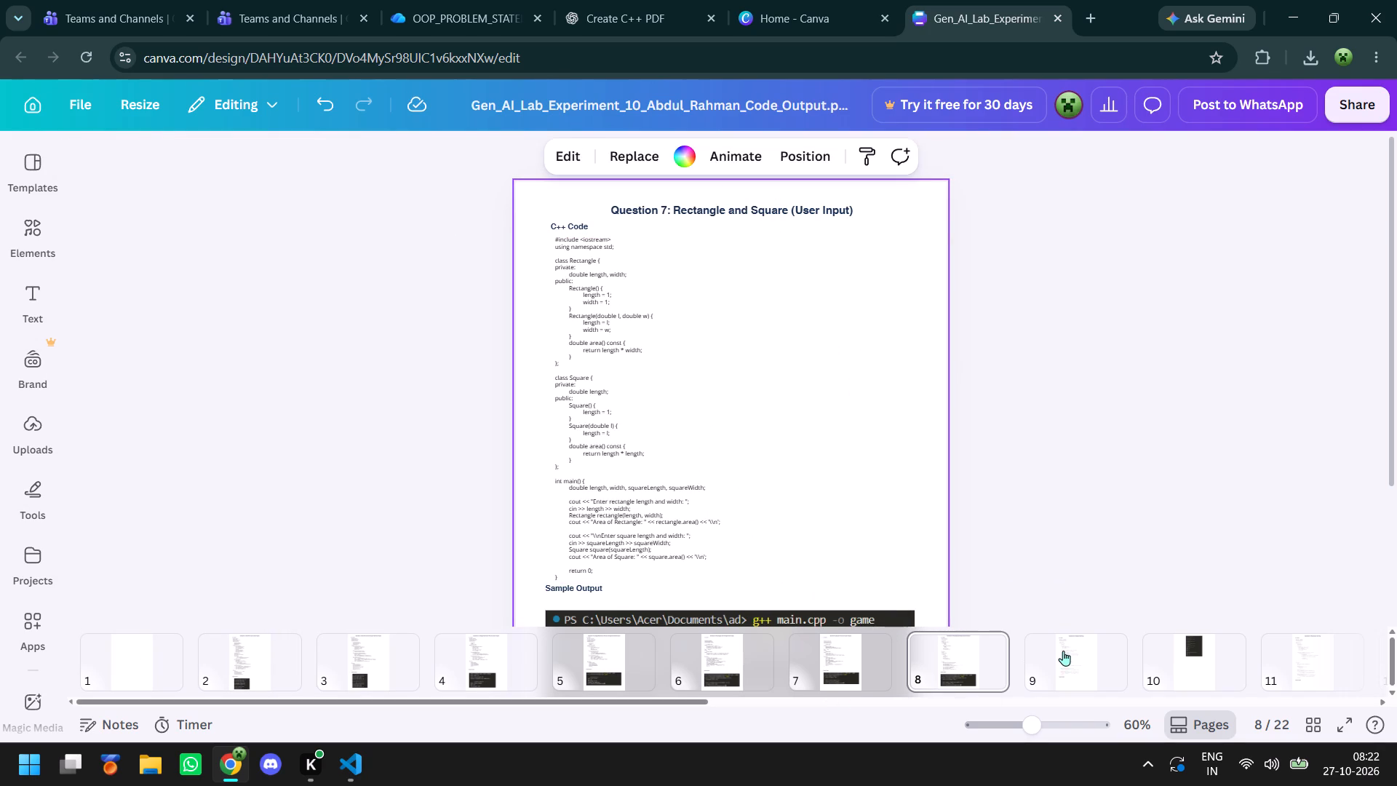
Browse the remaining page thumbnails, open page 9 and examine the layout of the Question 8 code and its Sample Output heading.
drag(617, 699, 993, 708)
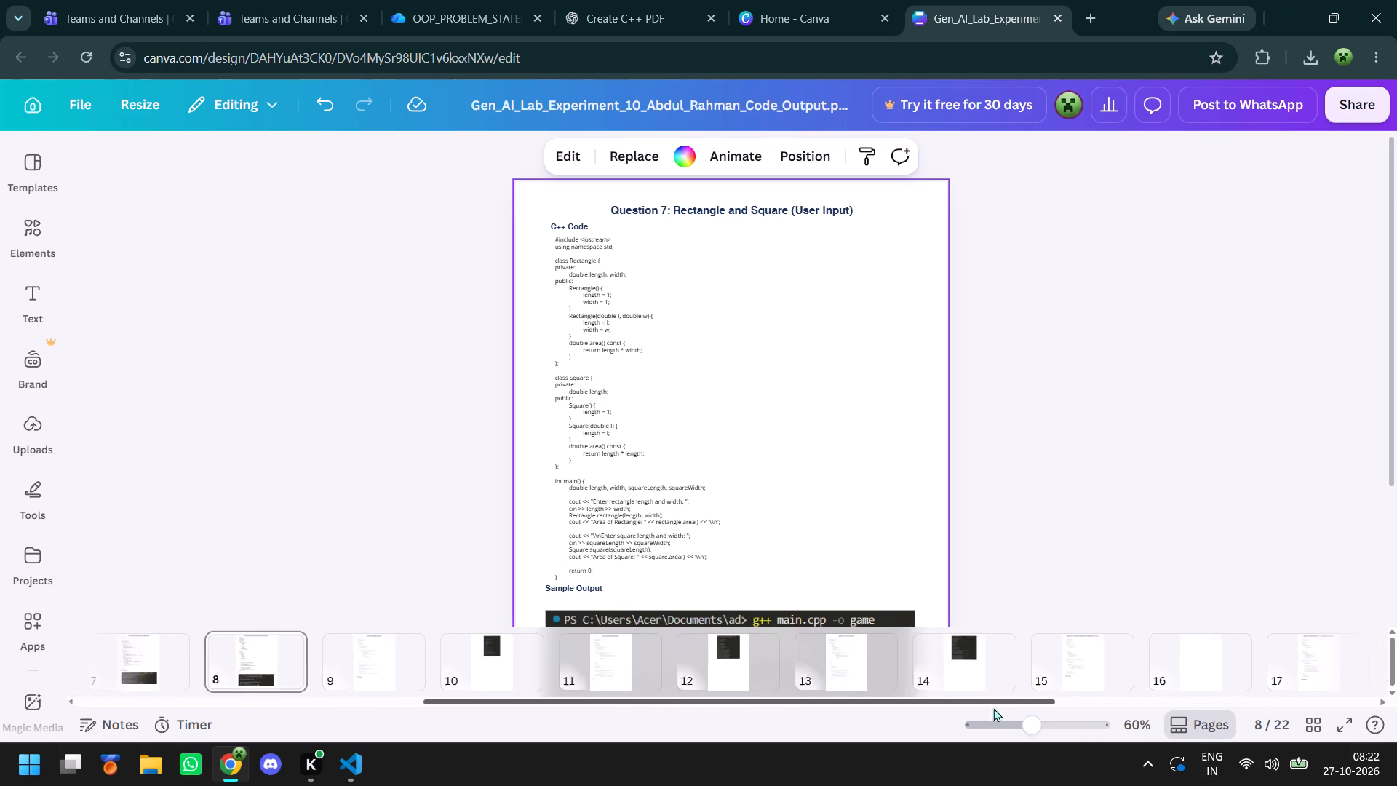
drag(993, 708, 1050, 708)
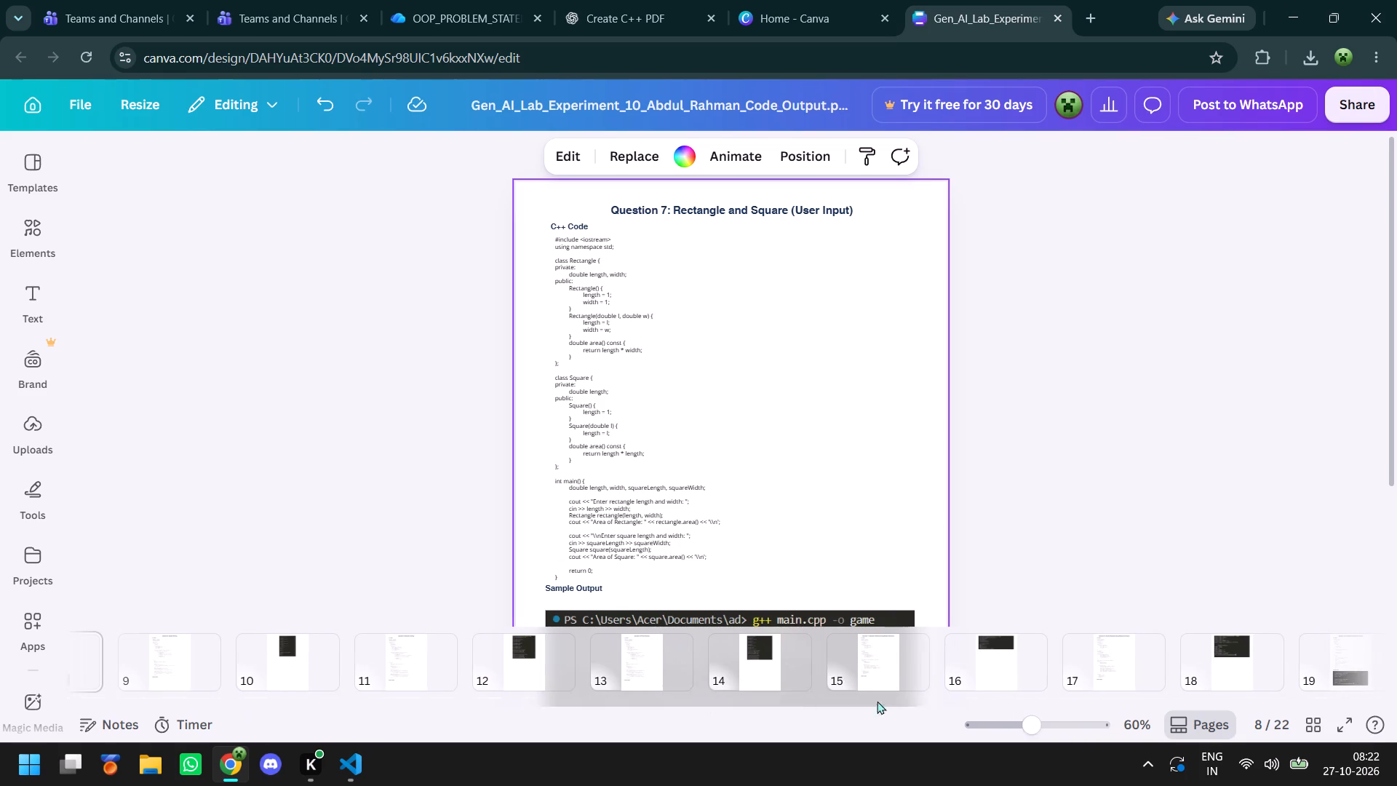
click(175, 646)
scroll(251, 483, down, 2)
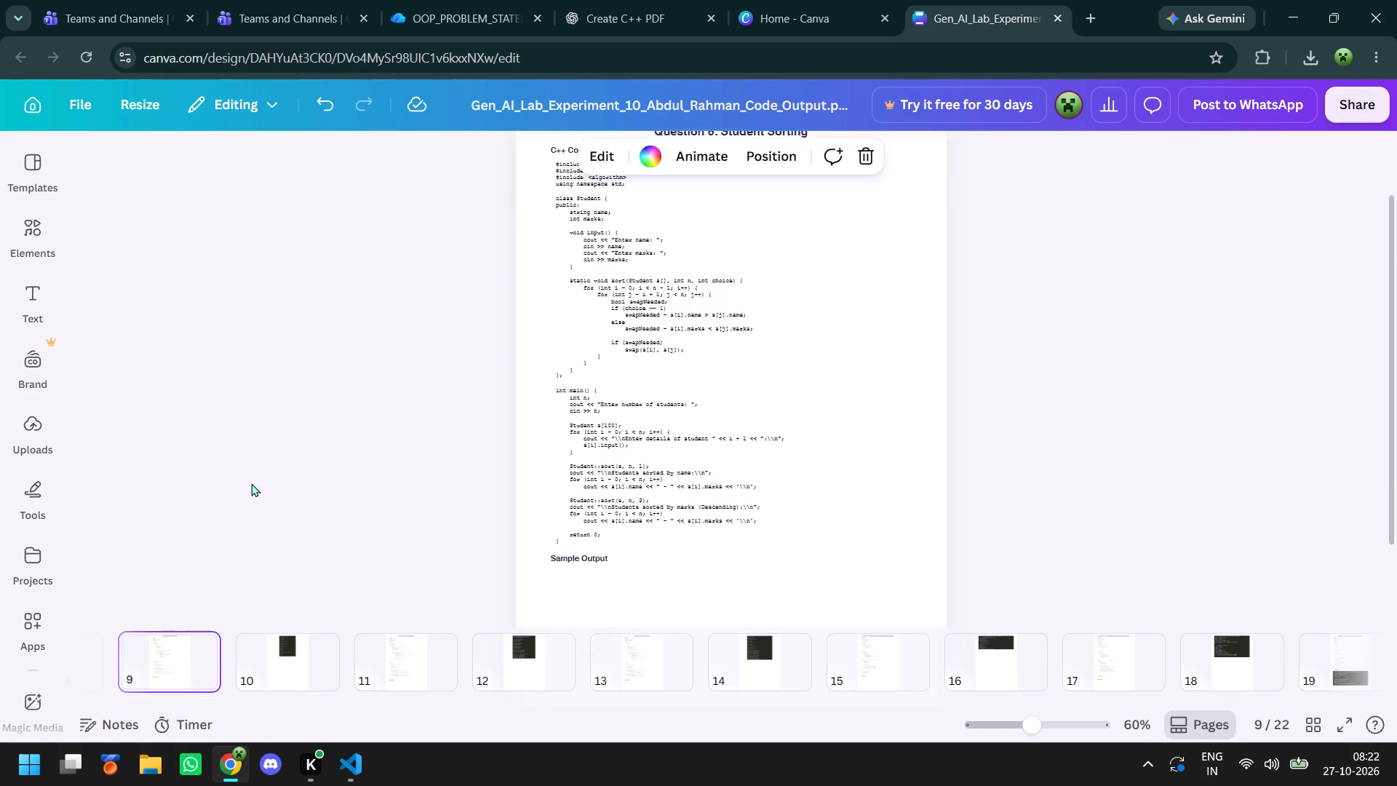
scroll(399, 457, down, 3)
scroll(399, 457, up, 1)
scroll(399, 457, down, 5)
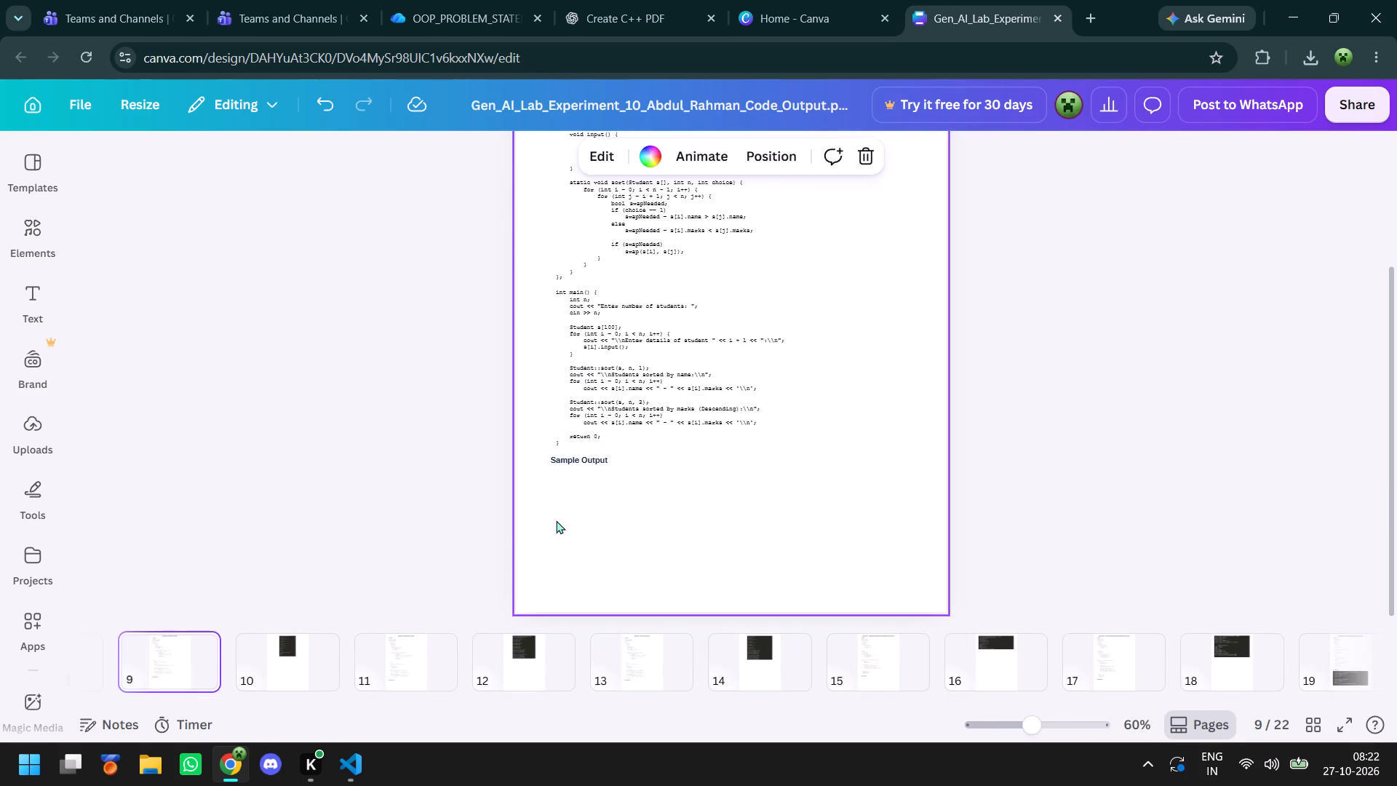
scroll(533, 449, up, 2)
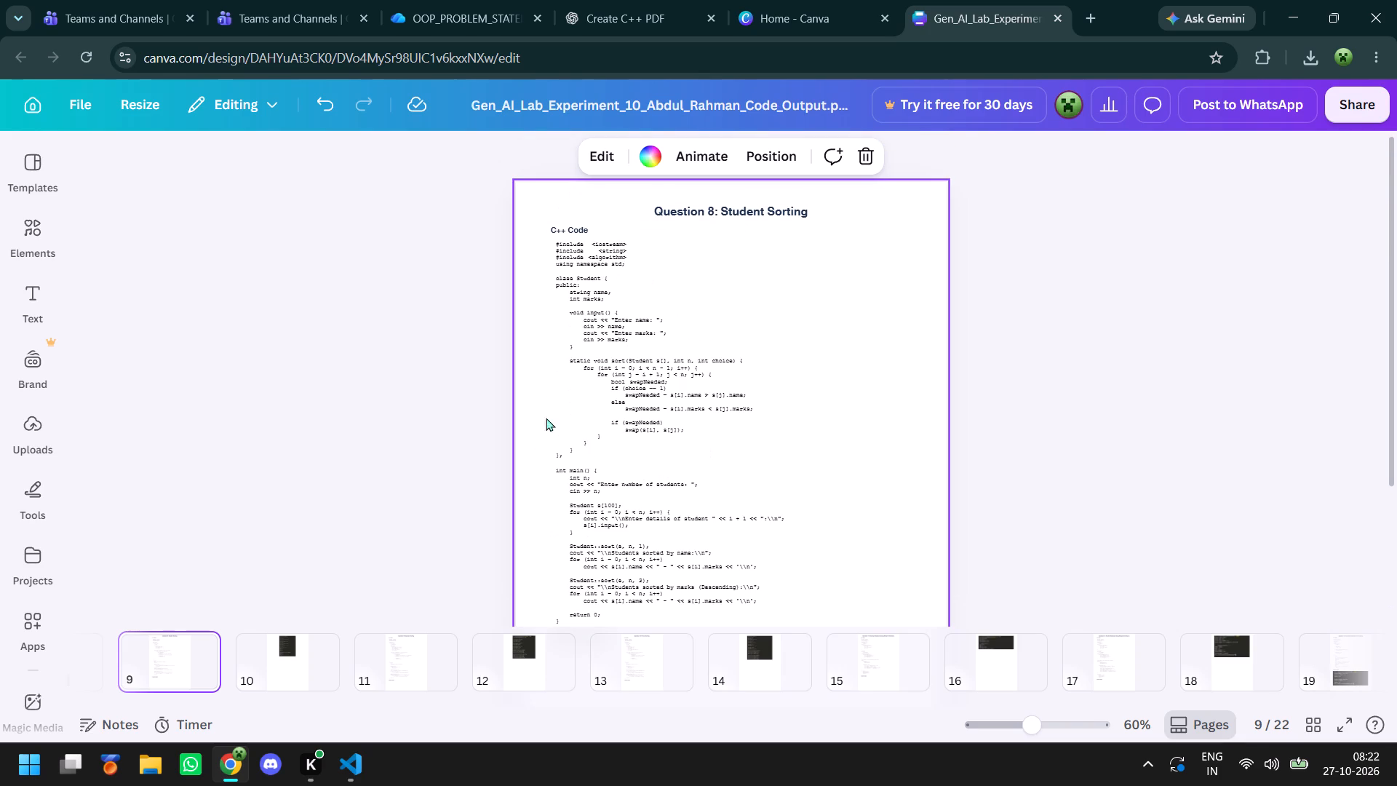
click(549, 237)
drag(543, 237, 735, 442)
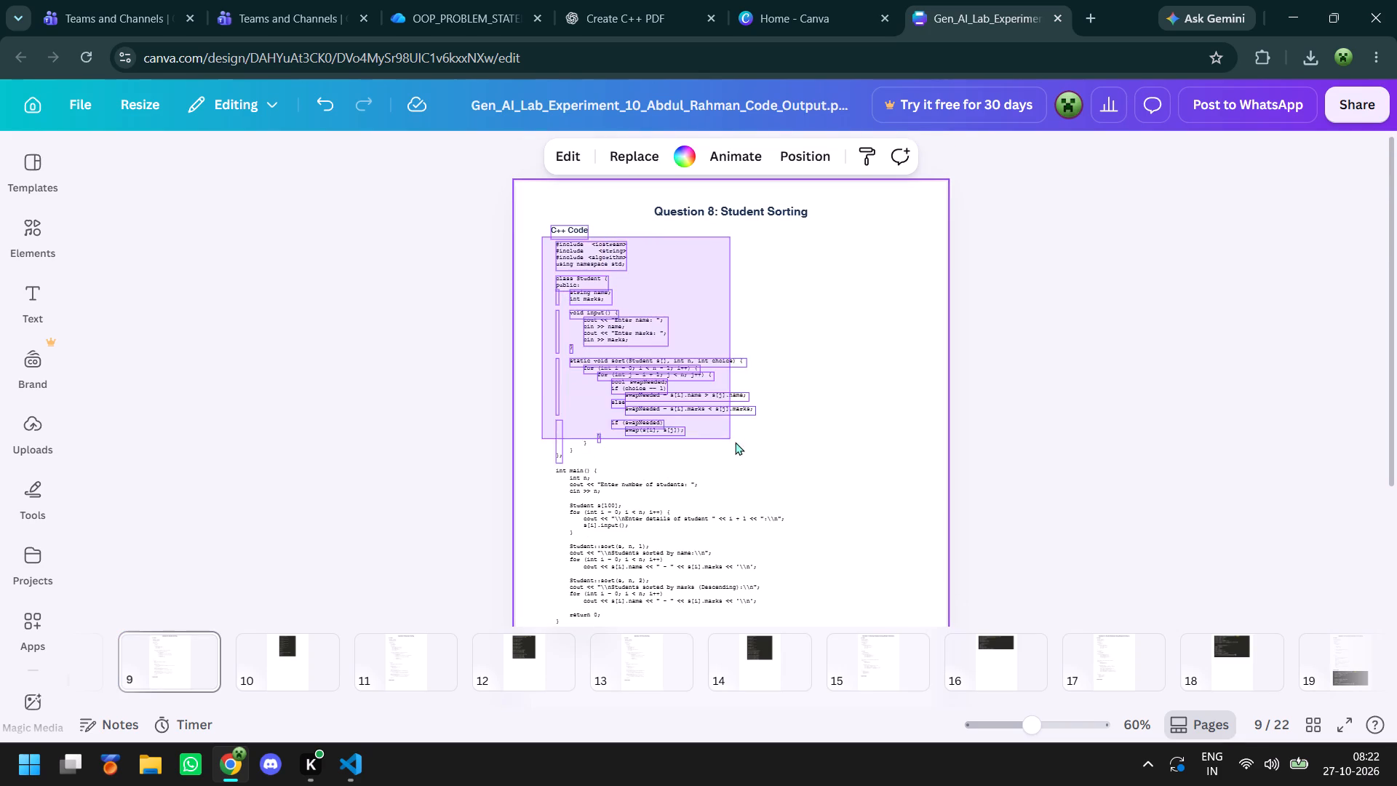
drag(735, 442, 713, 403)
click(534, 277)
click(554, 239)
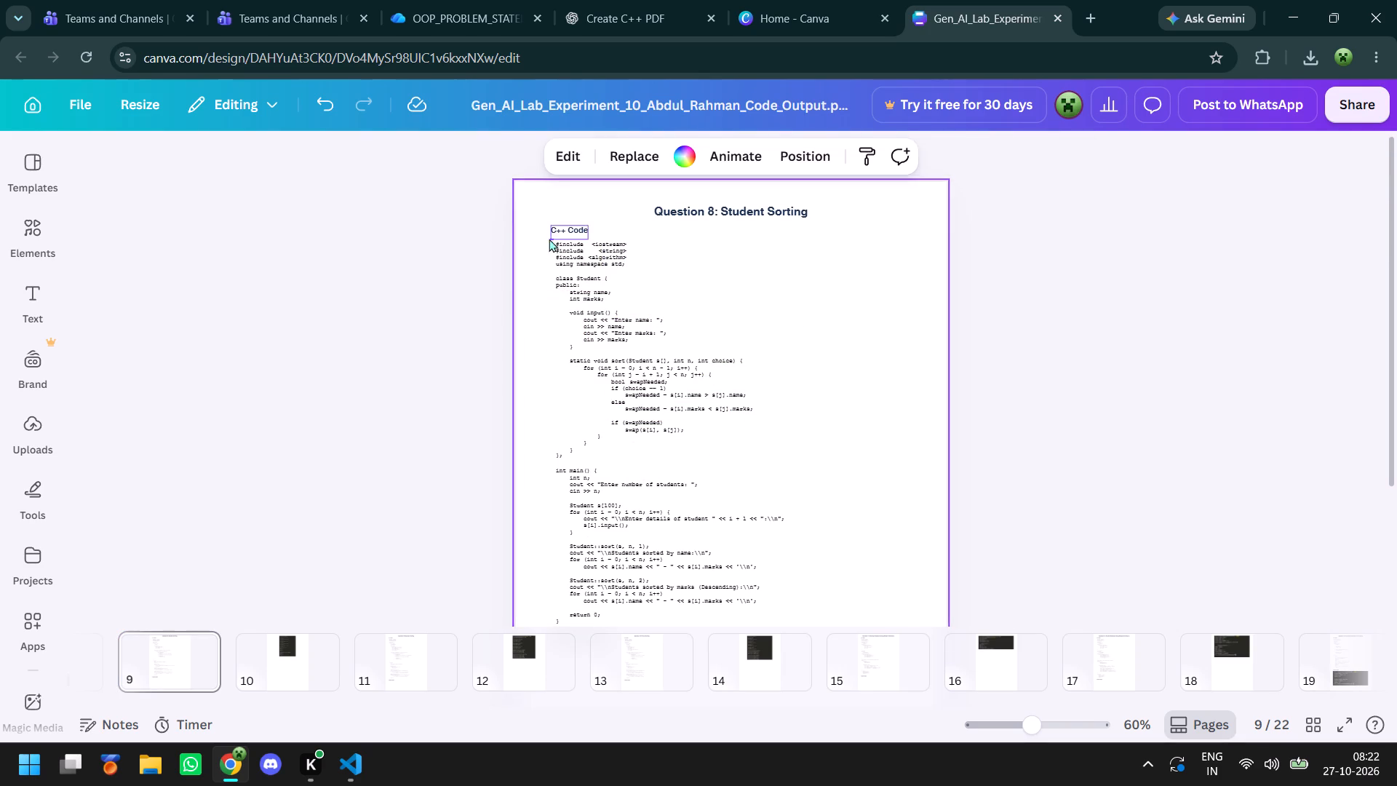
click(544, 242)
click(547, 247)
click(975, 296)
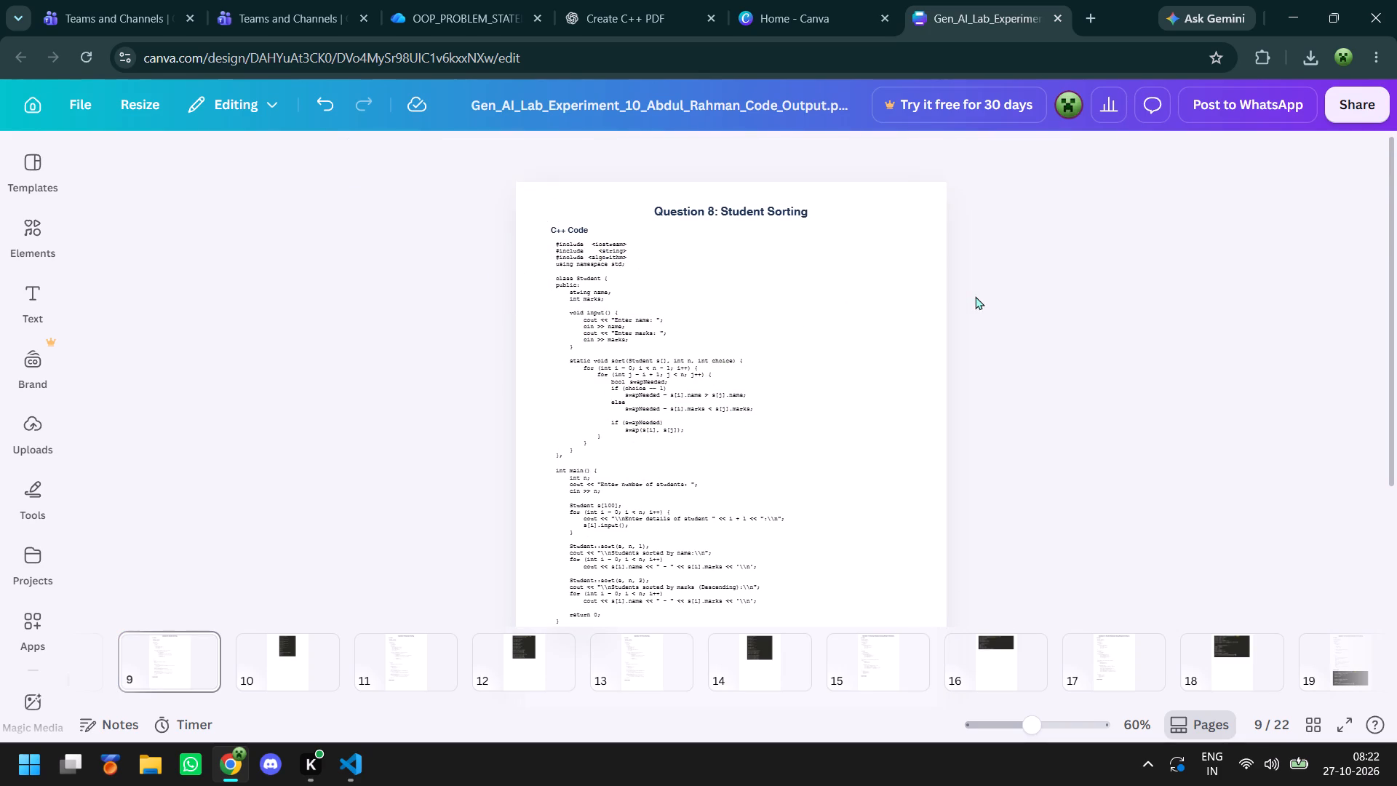
Select all the Question 8 code text on page 9, without its headings, and change its font to Open Sans.
click(541, 238)
drag(541, 245, 799, 421)
scroll(781, 505, down, 2)
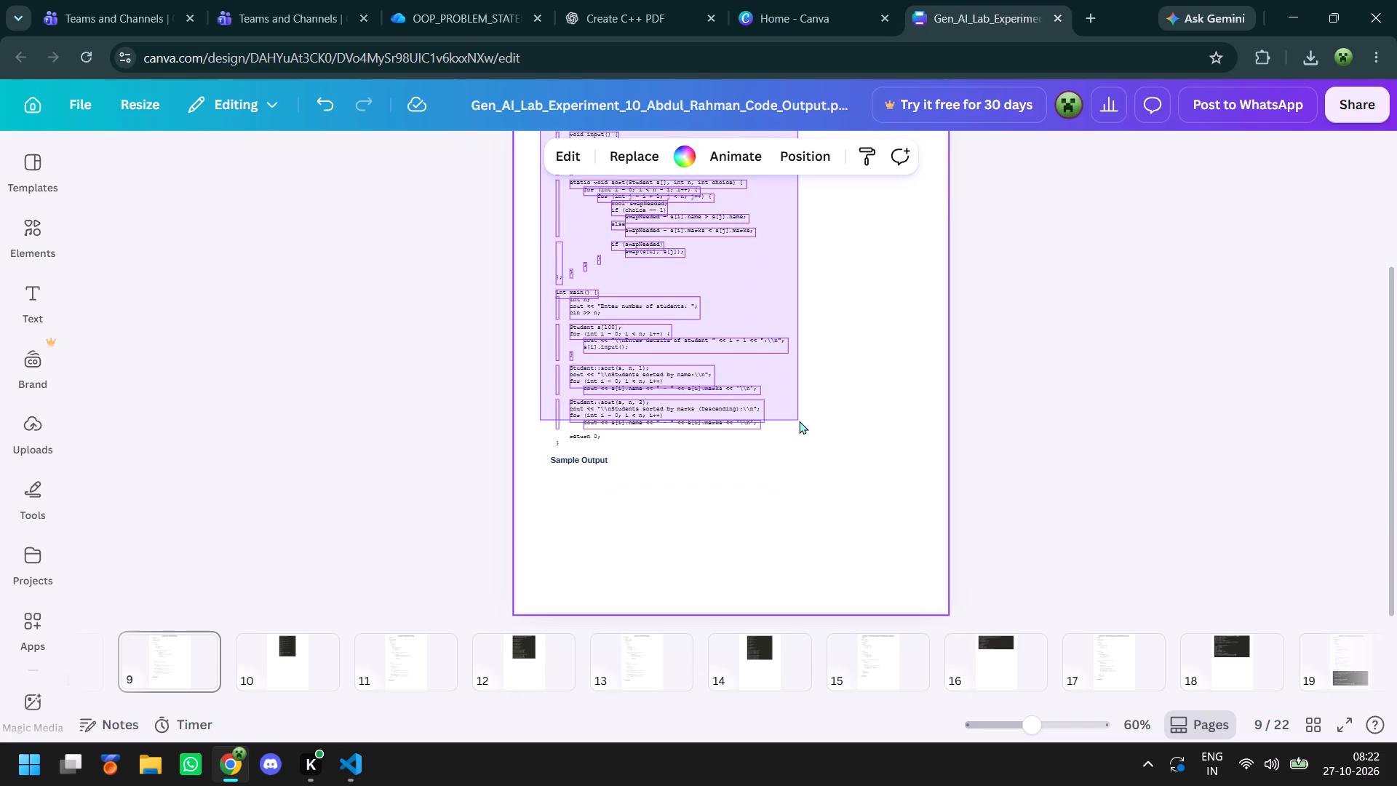
drag(799, 421, 799, 439)
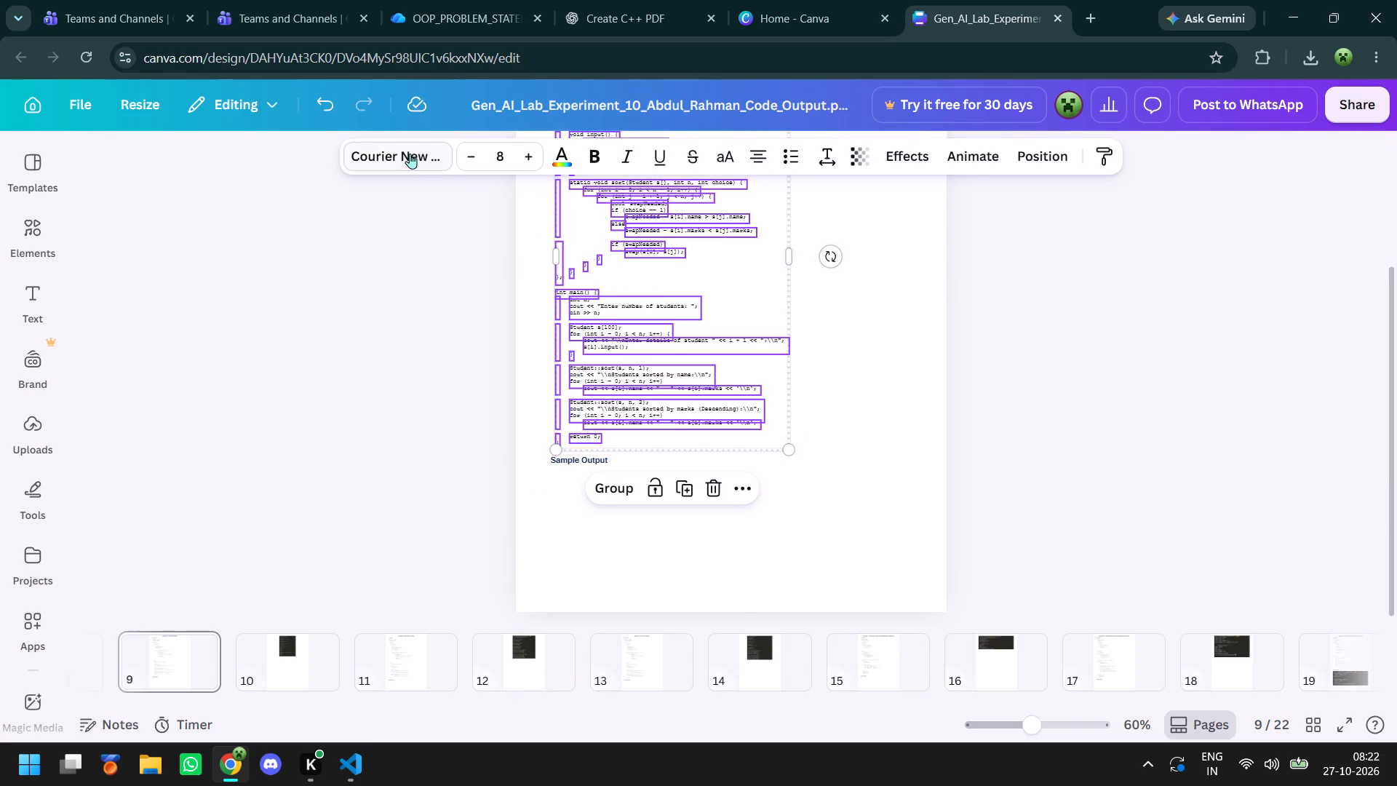
click(410, 154)
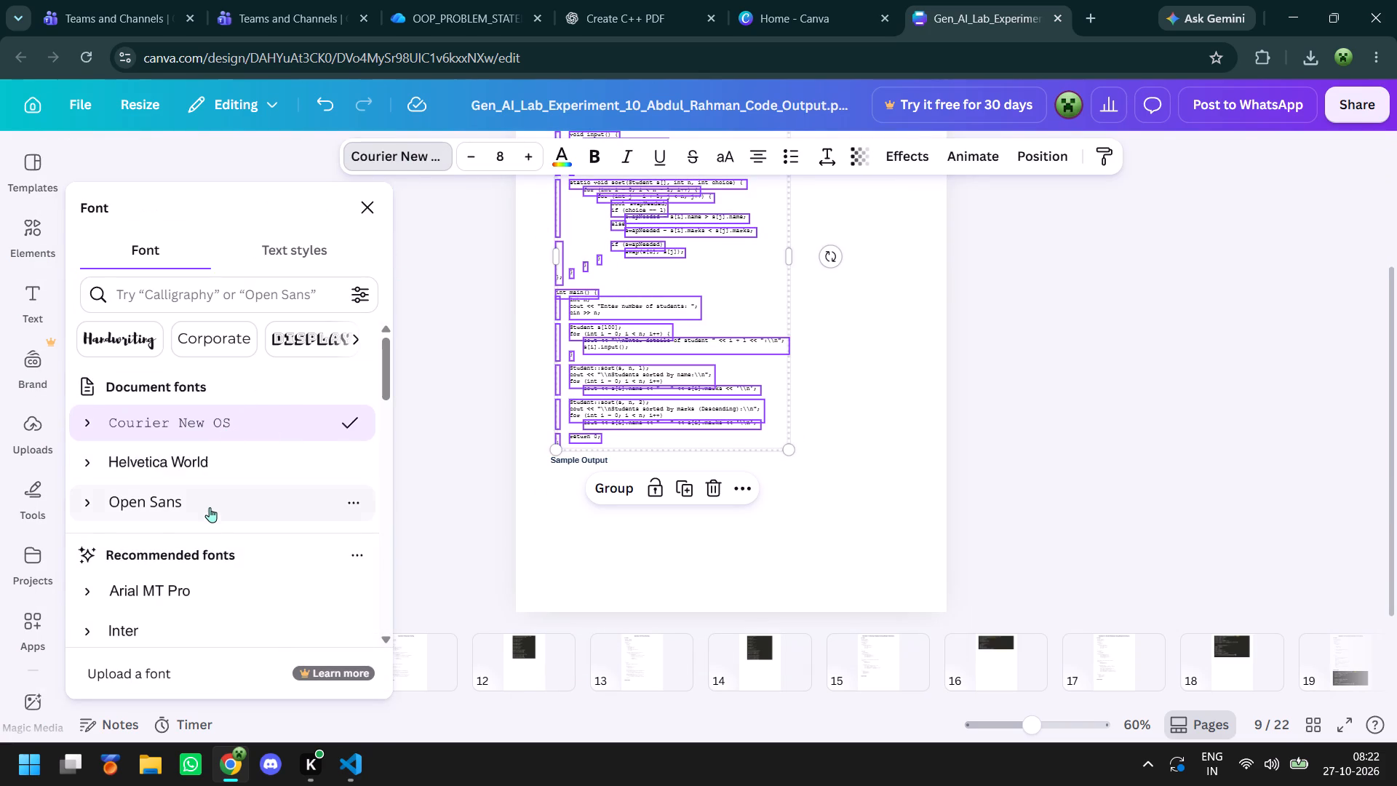
click(213, 513)
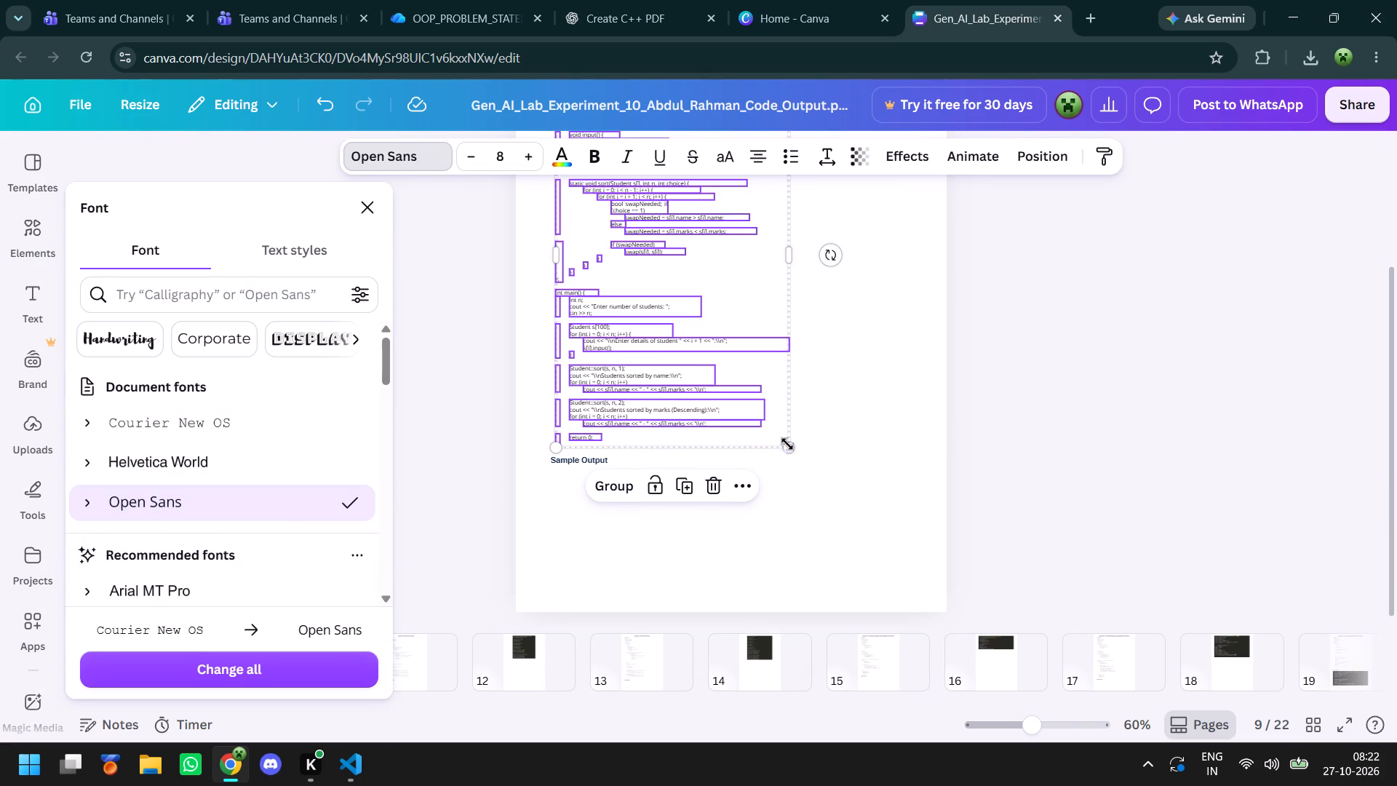
Scale the selected Question 8 code text down proportionally to about font size 7.9.
drag(787, 444, 794, 432)
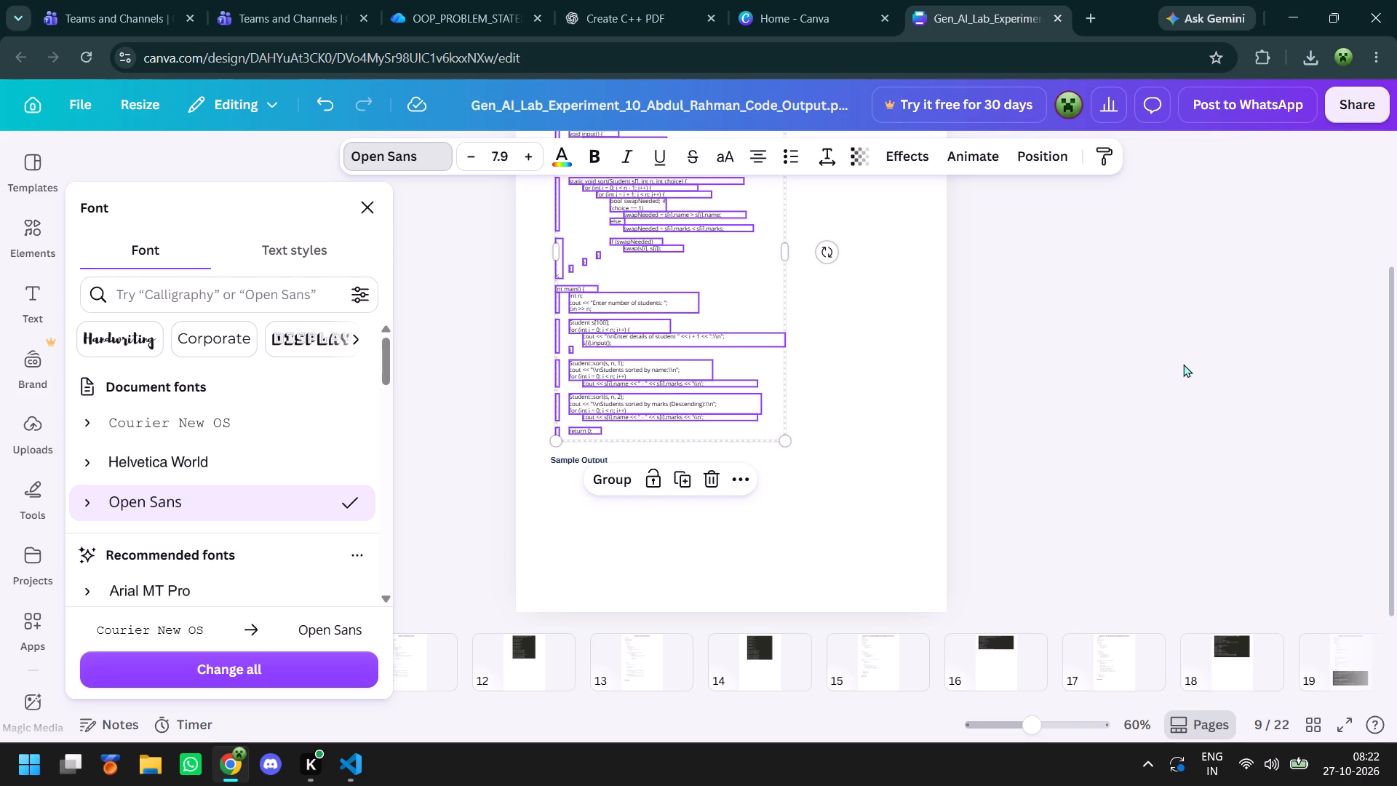
click(1183, 363)
click(325, 421)
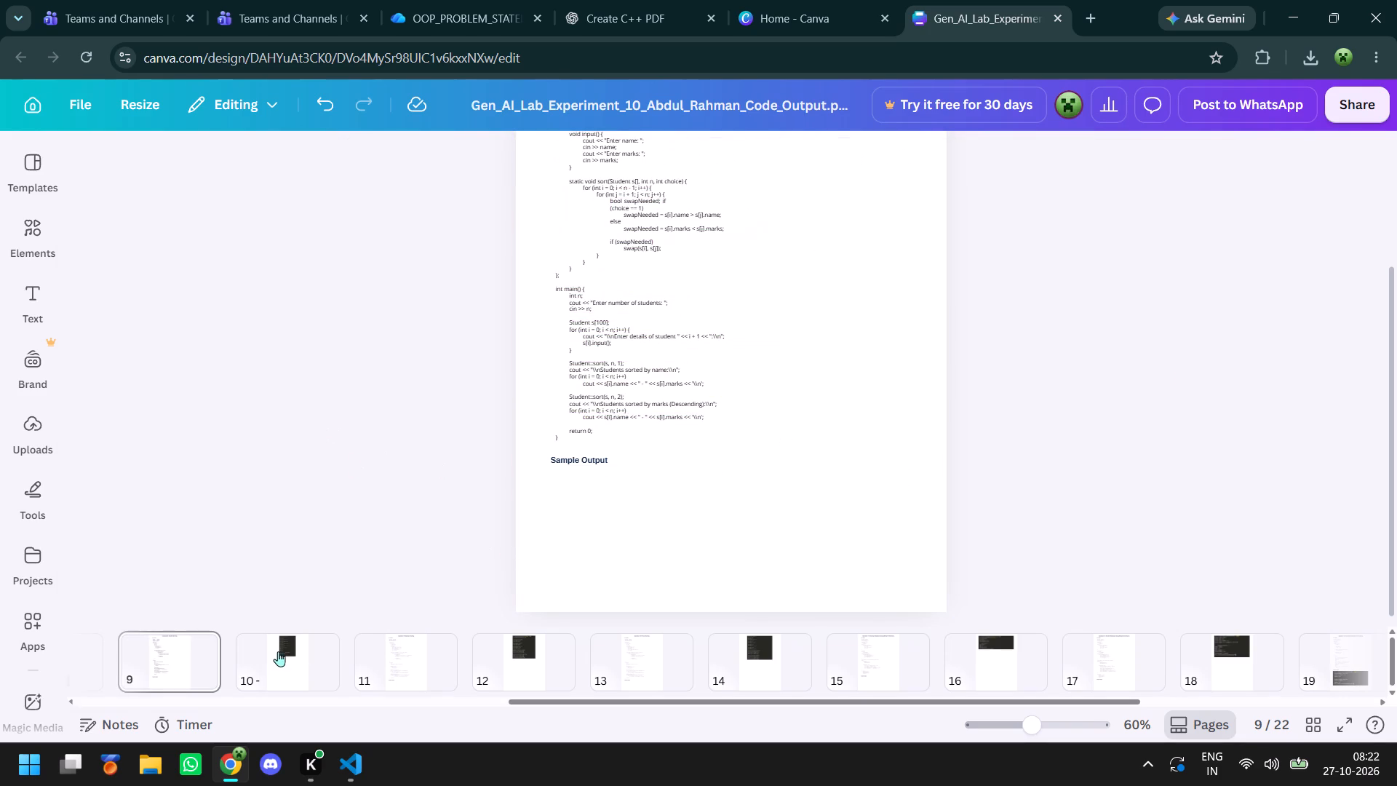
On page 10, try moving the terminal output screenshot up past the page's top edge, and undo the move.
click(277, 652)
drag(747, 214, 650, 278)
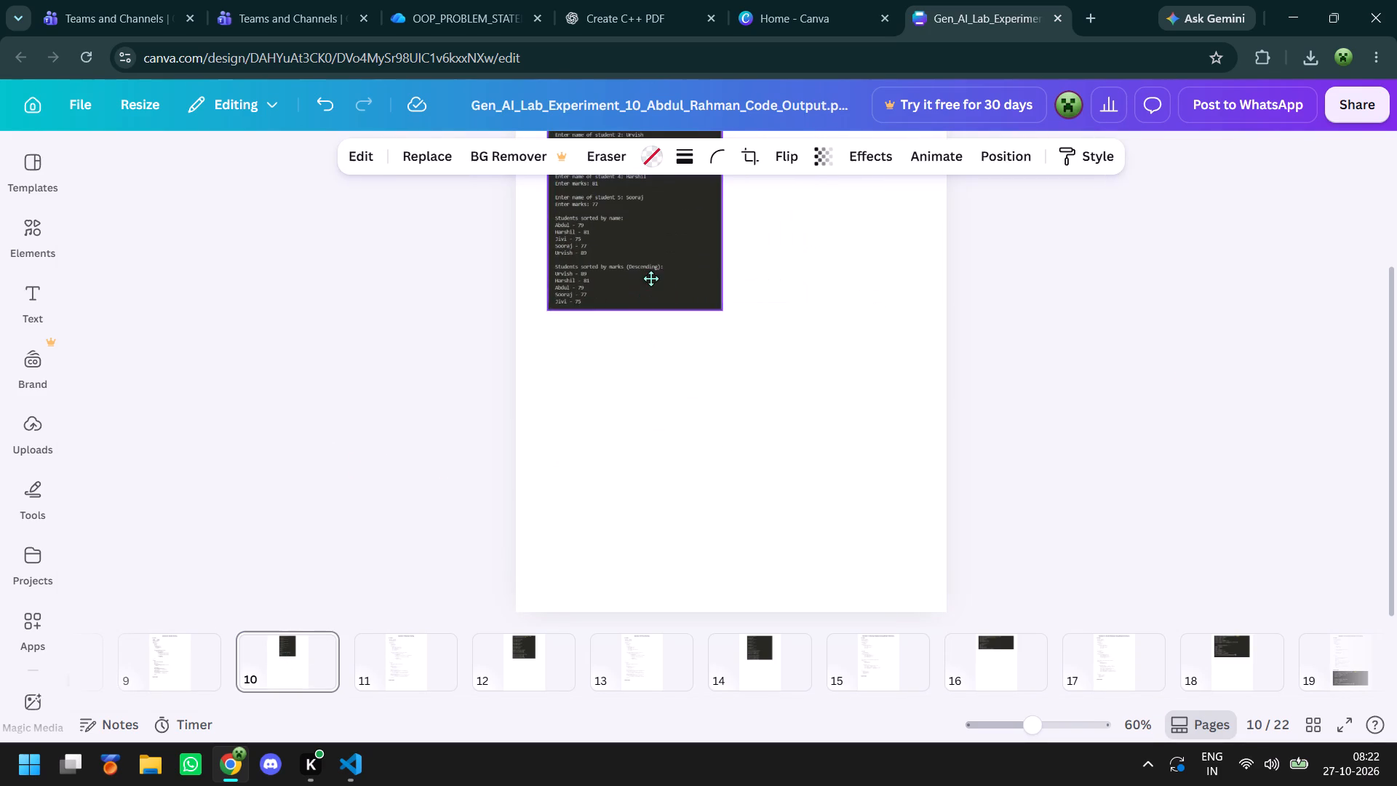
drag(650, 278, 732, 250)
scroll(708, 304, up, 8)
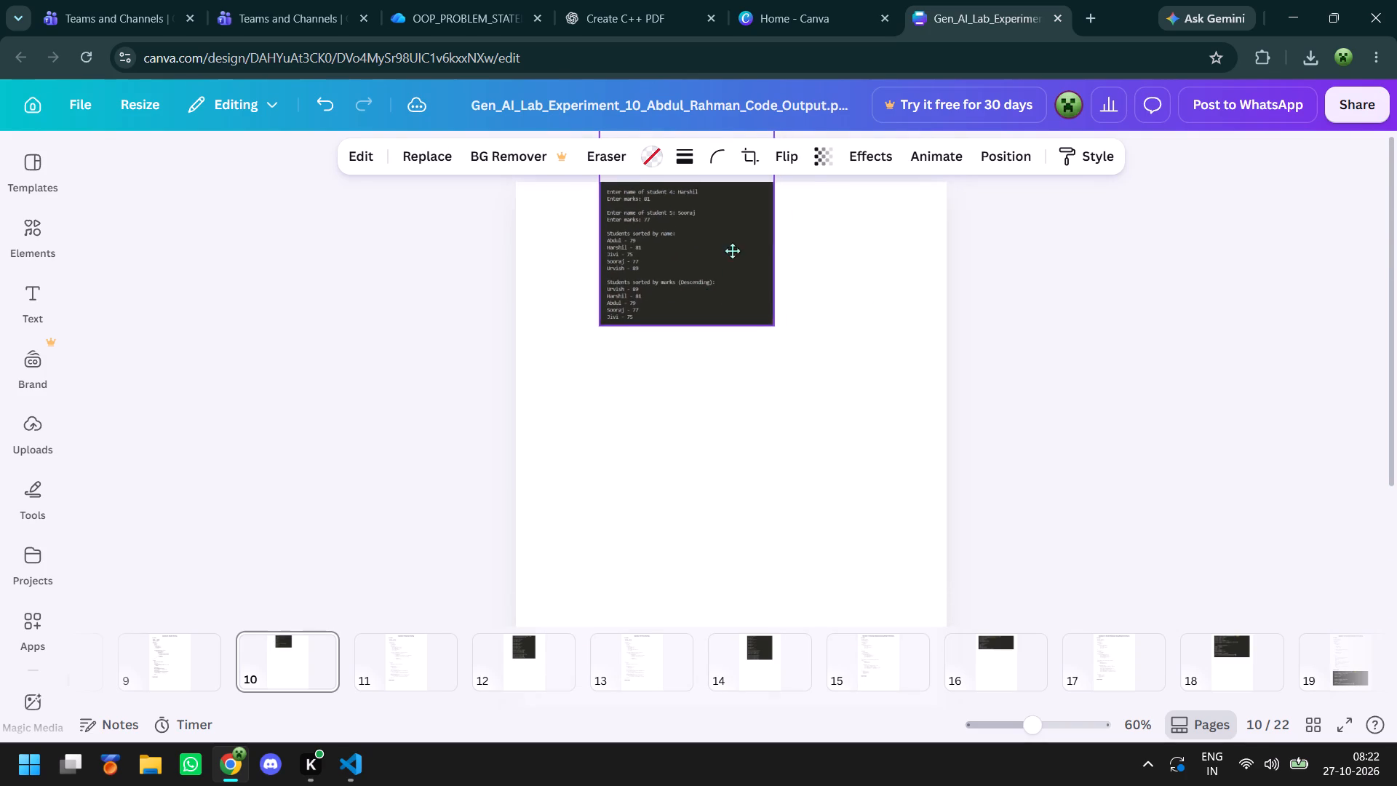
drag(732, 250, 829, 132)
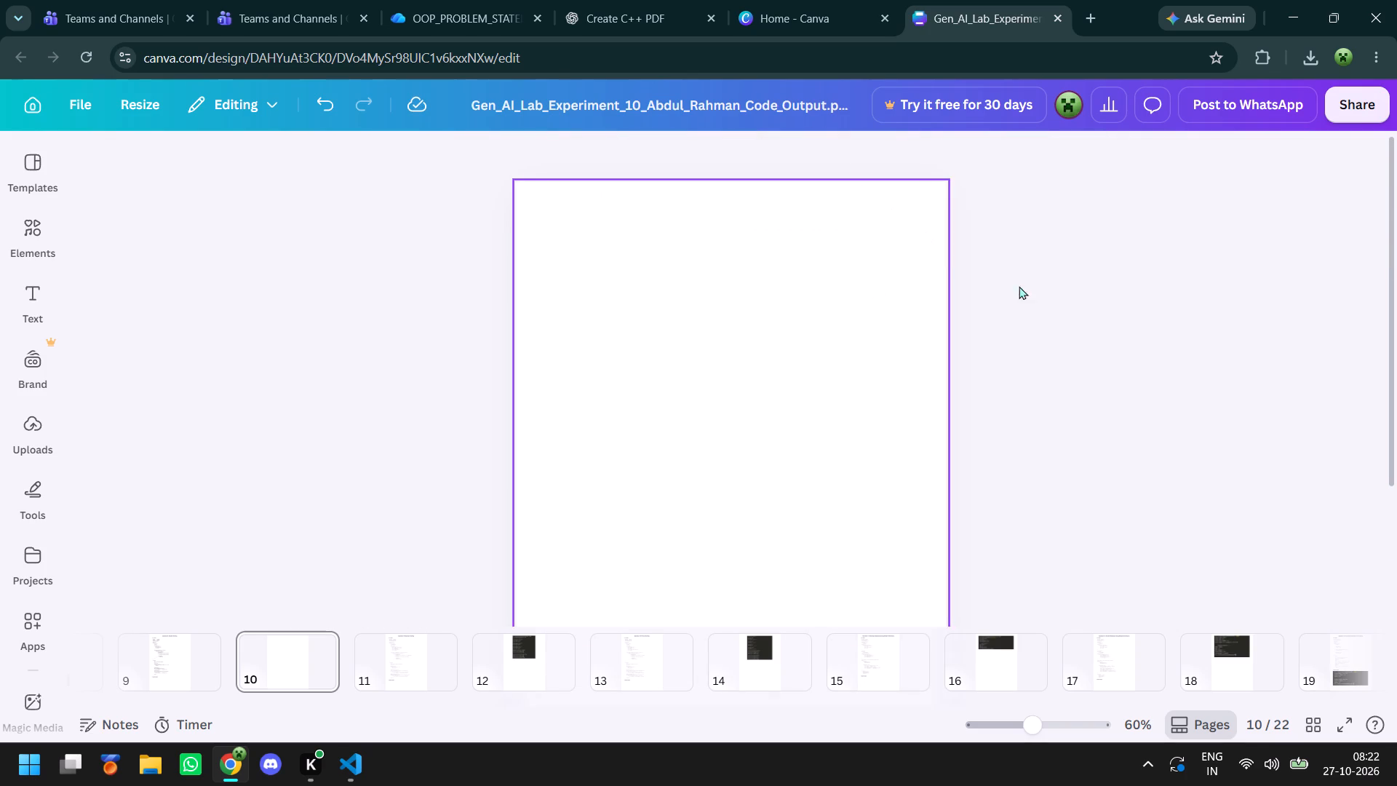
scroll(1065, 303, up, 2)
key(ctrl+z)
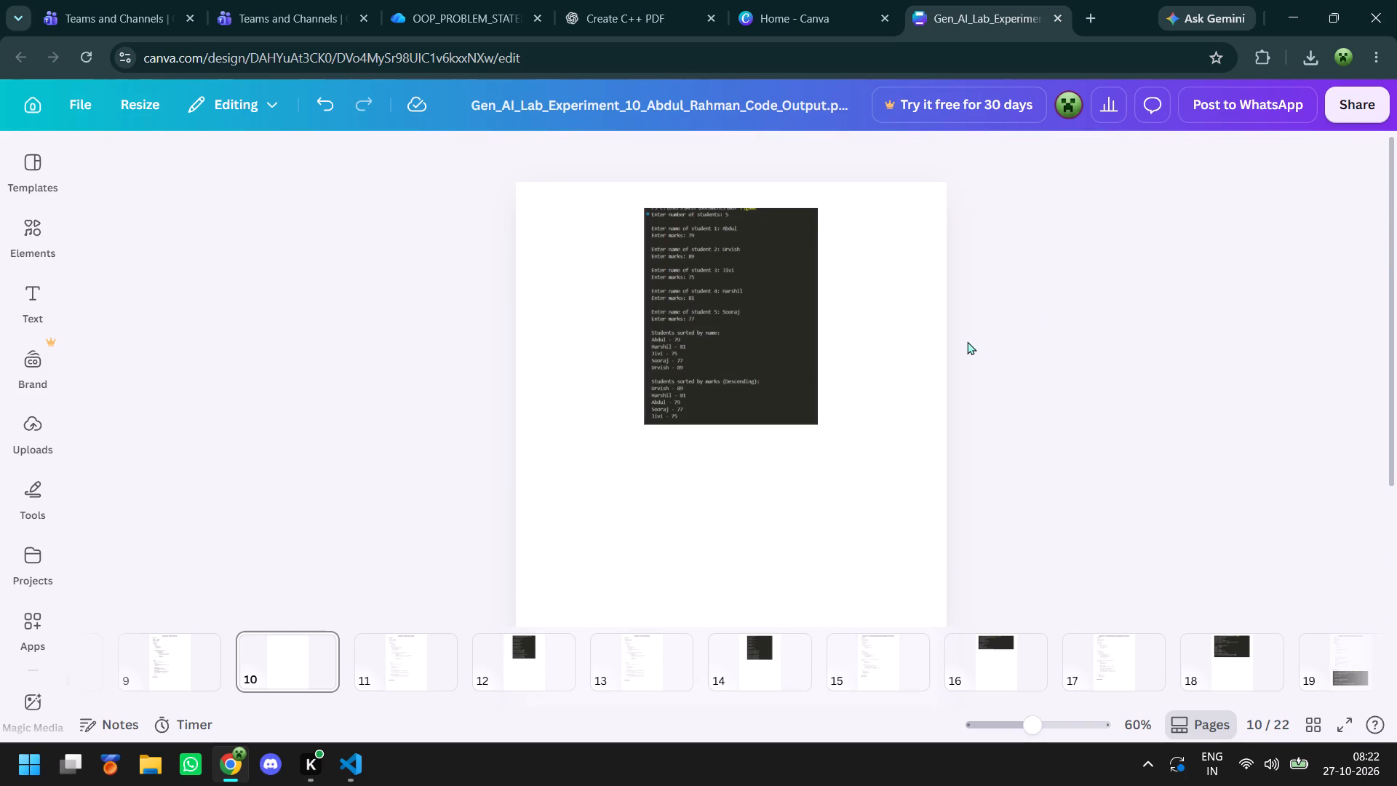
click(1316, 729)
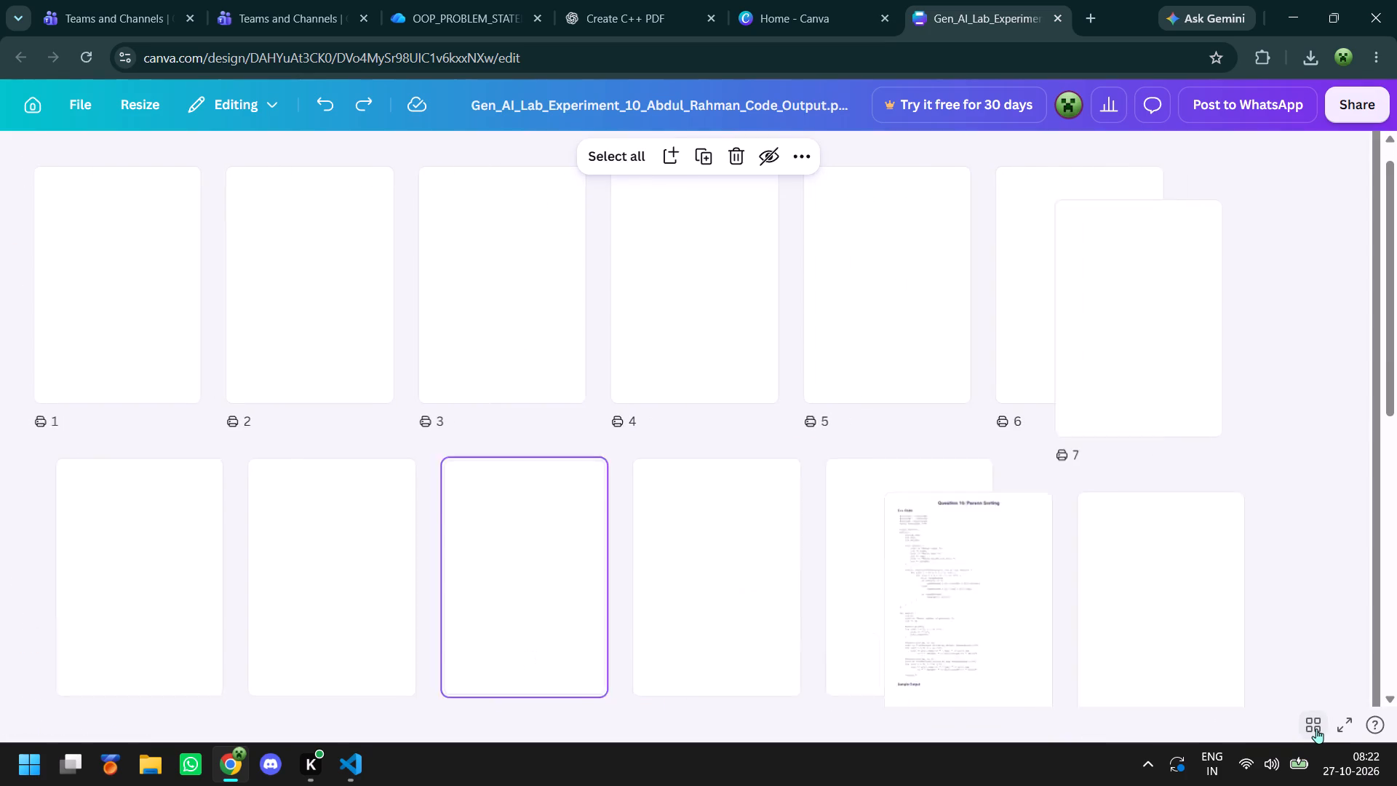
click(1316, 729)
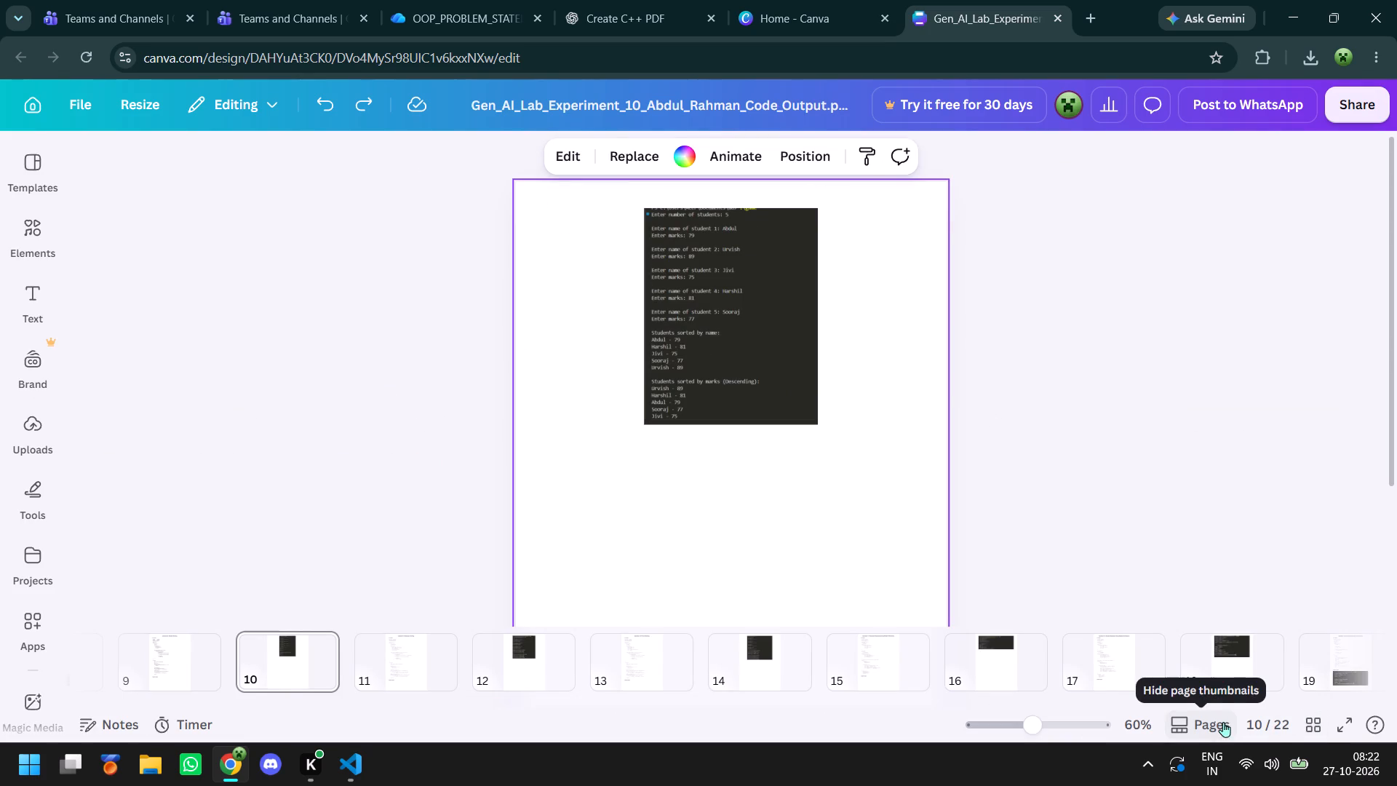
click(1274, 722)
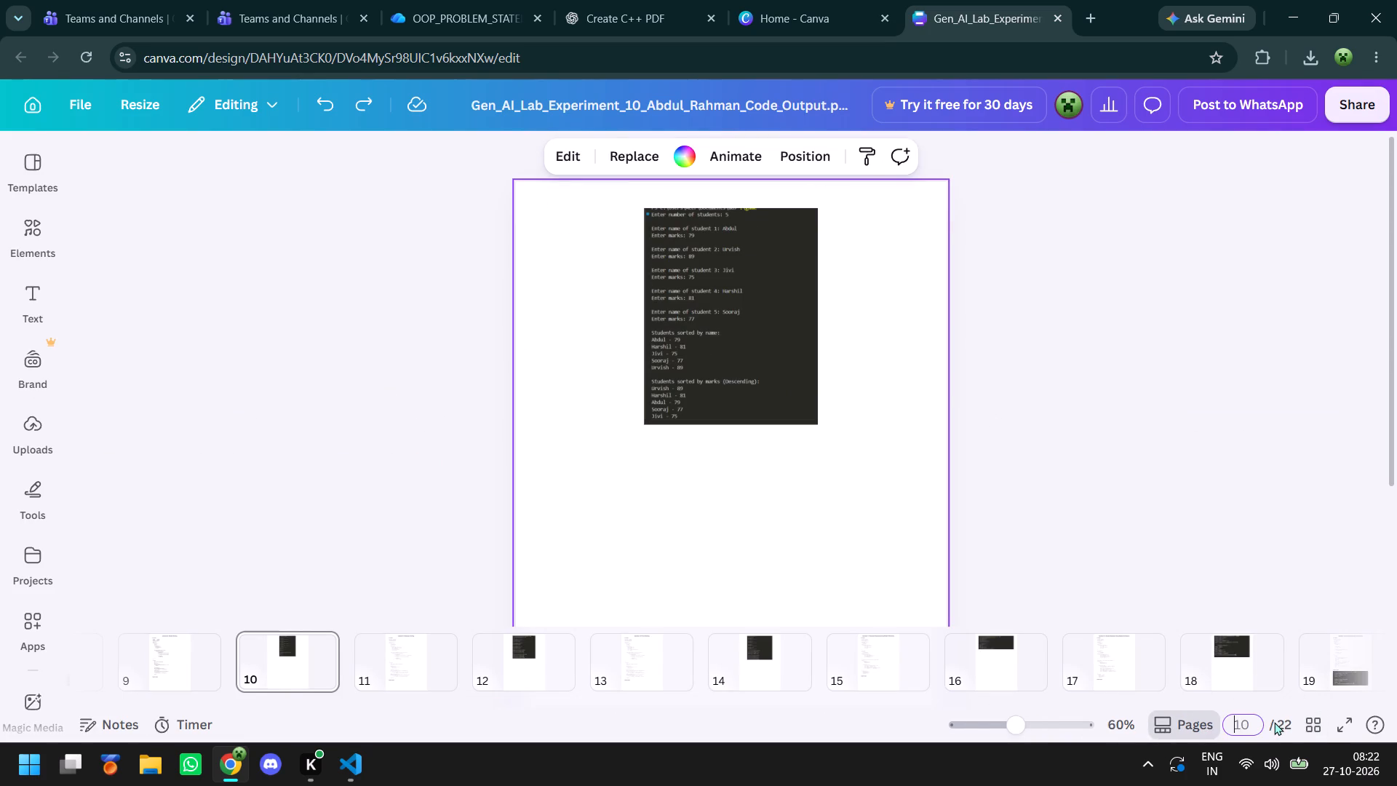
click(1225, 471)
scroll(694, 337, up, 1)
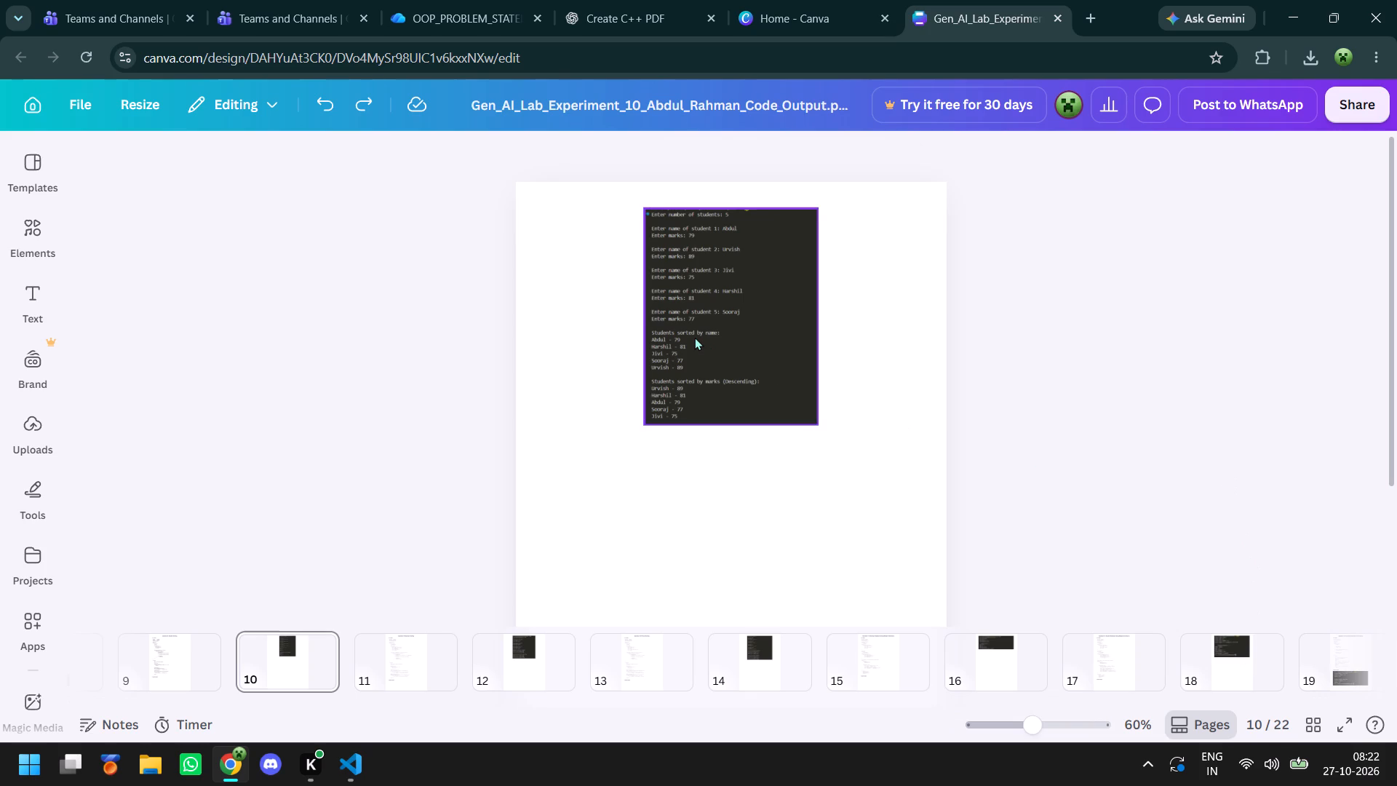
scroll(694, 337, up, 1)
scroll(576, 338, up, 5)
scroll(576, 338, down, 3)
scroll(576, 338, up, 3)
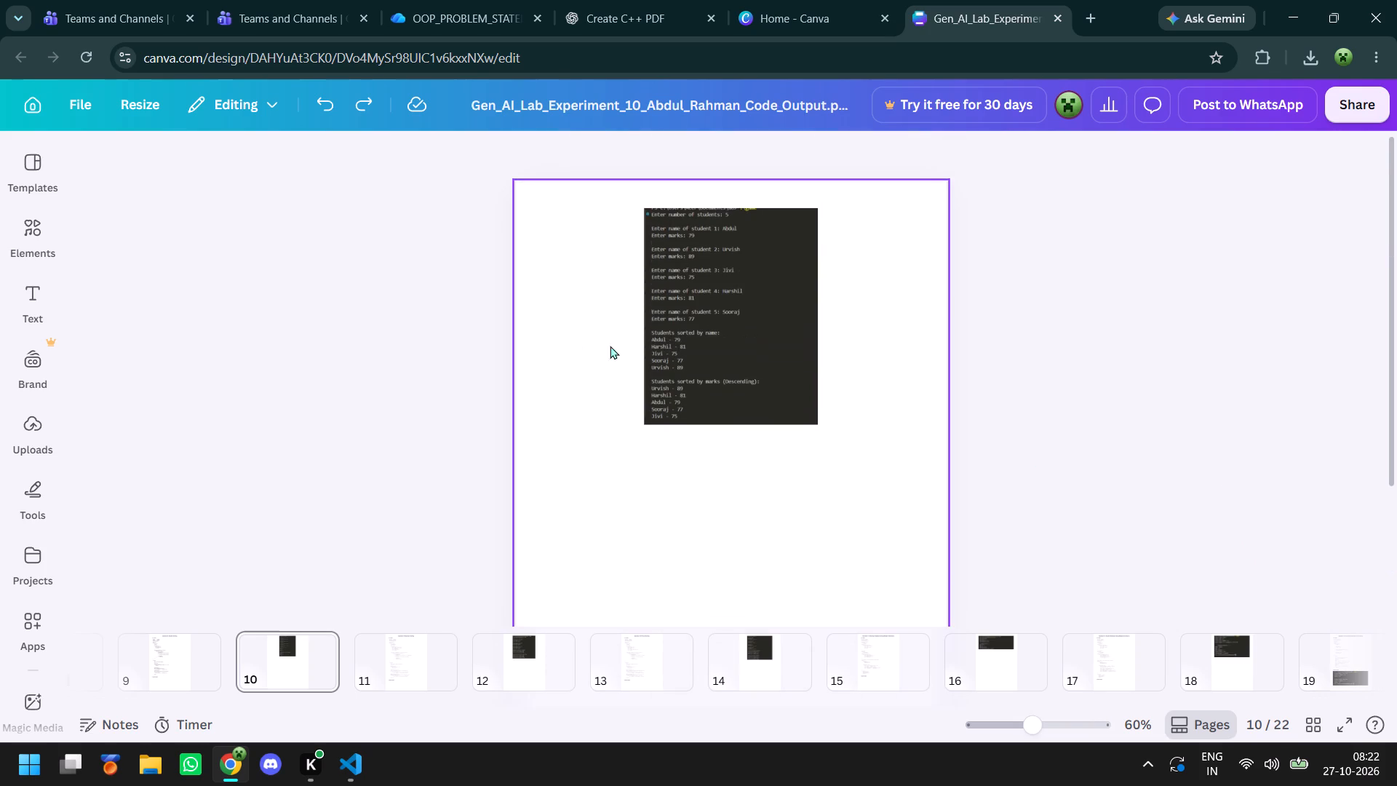
Copy the terminal output screenshot from page 10 and paste it onto page 9.
click(682, 308)
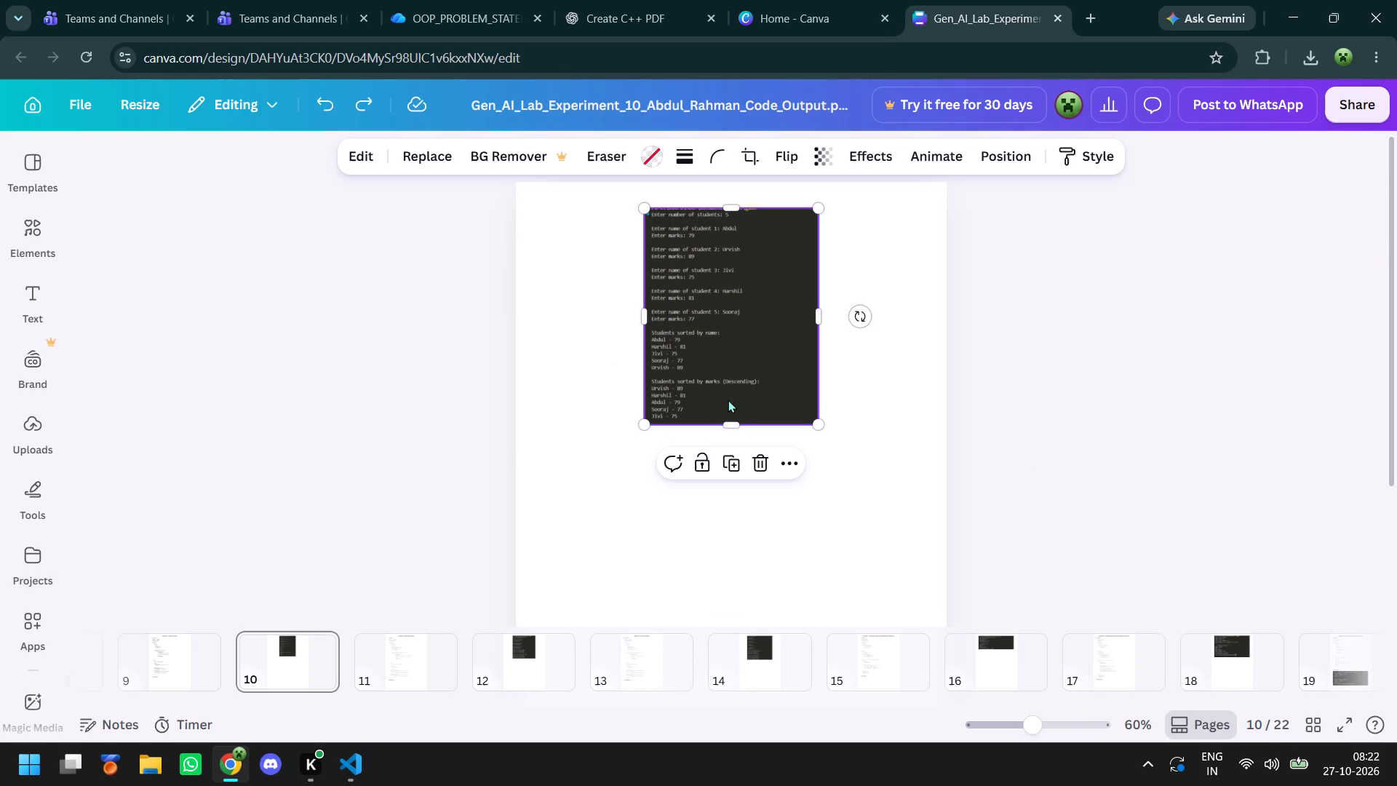
key(ctrl+c)
click(181, 675)
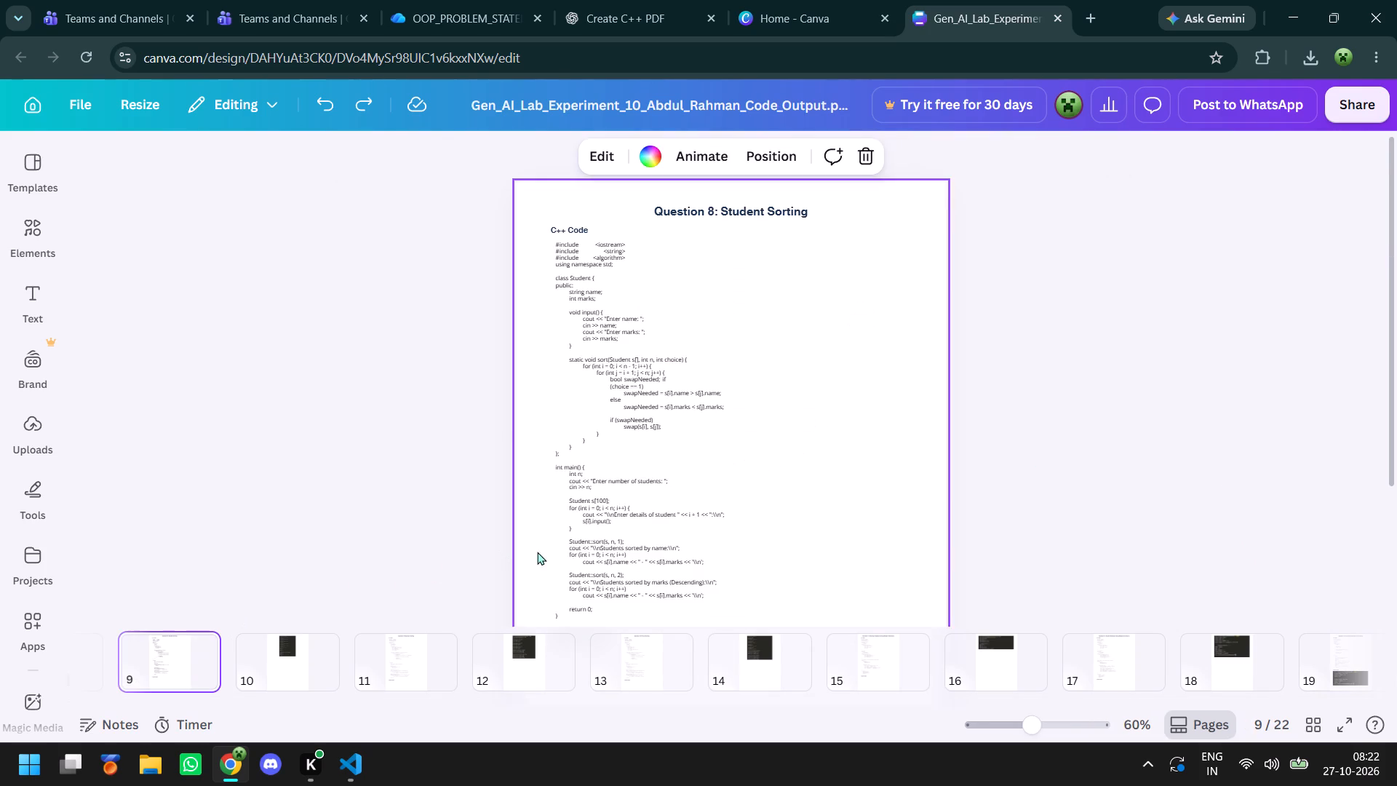
scroll(799, 504, down, 5)
click(773, 536)
right_click(771, 538)
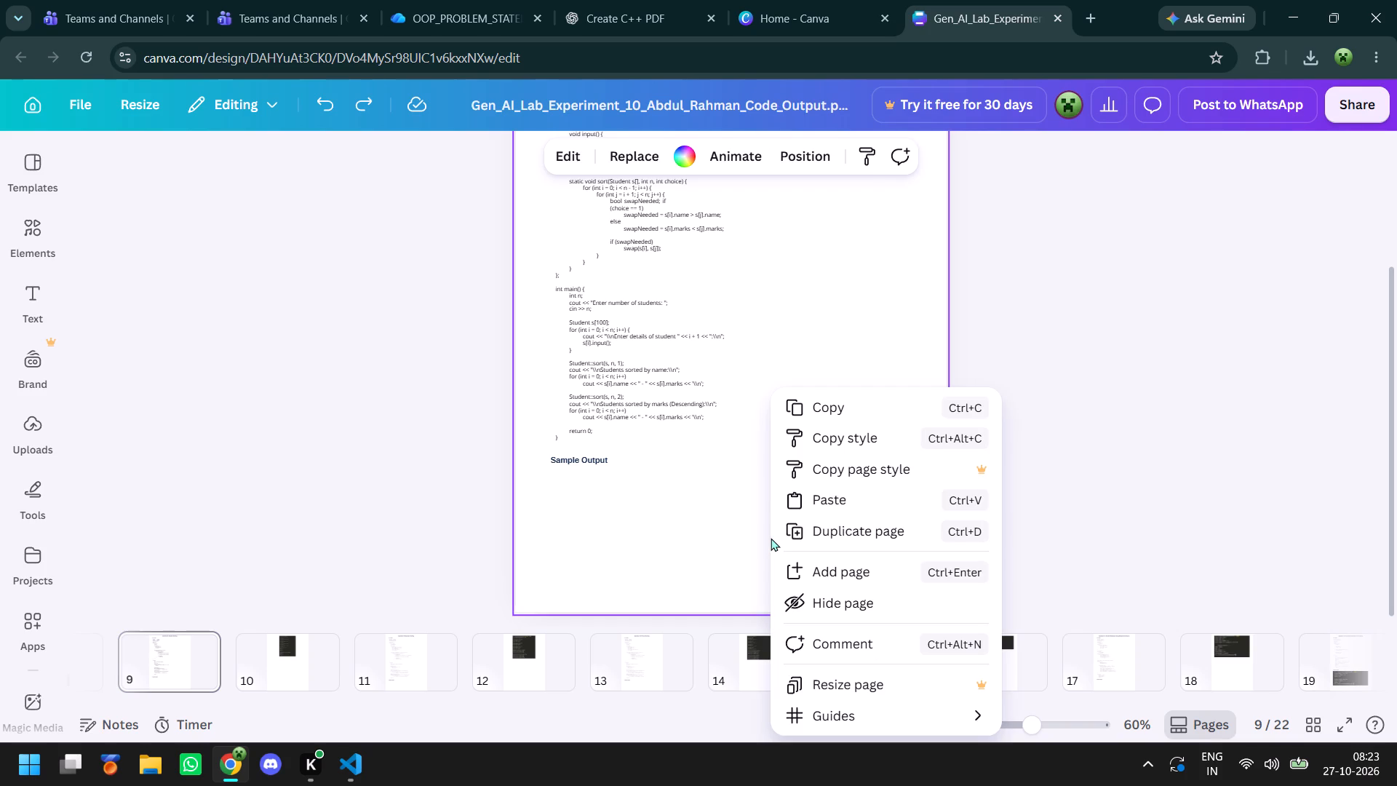
click(848, 509)
Move the pasted screenshot to the bottom of page 9 and shrink it proportionally to fit directly below the Sample Output heading.
drag(715, 194, 710, 270)
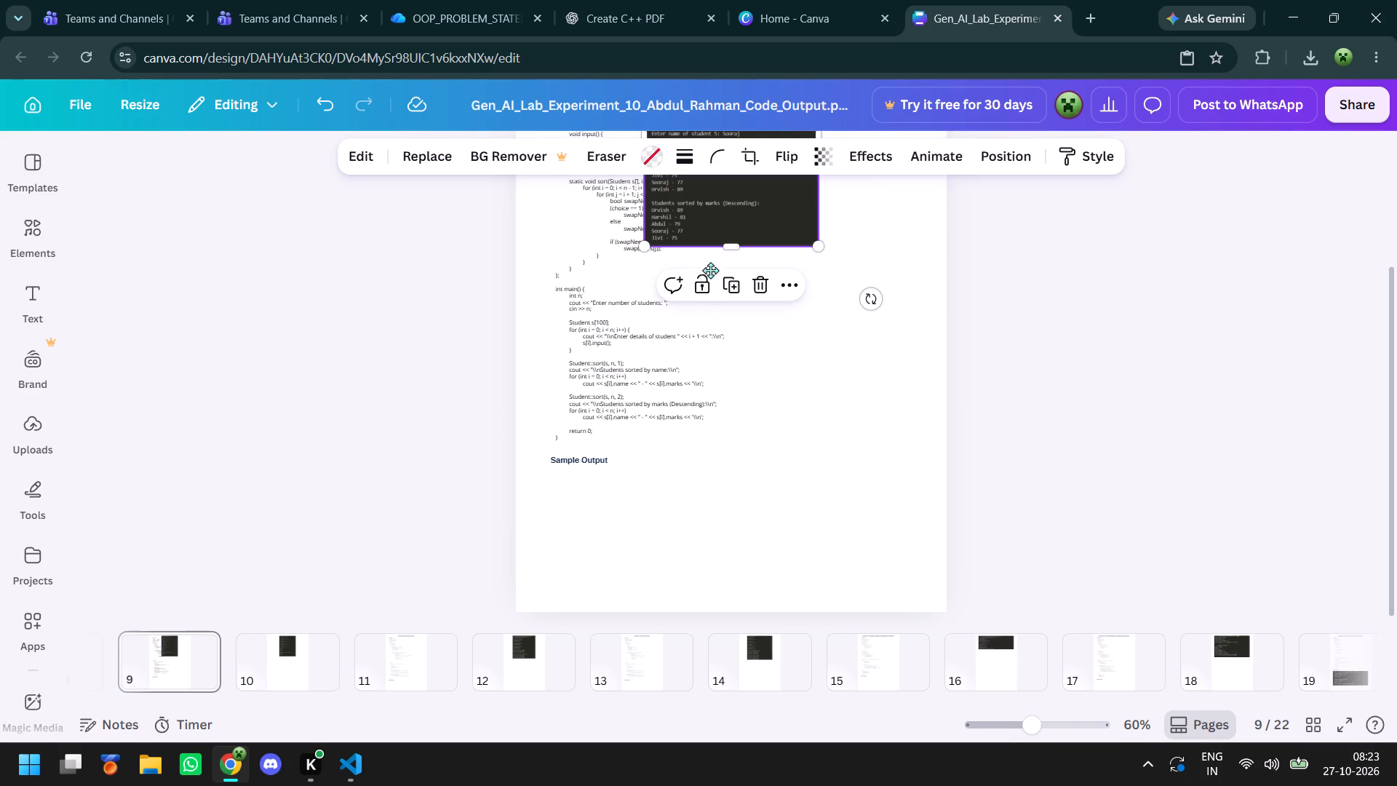
drag(710, 270, 688, 517)
drag(705, 402, 699, 438)
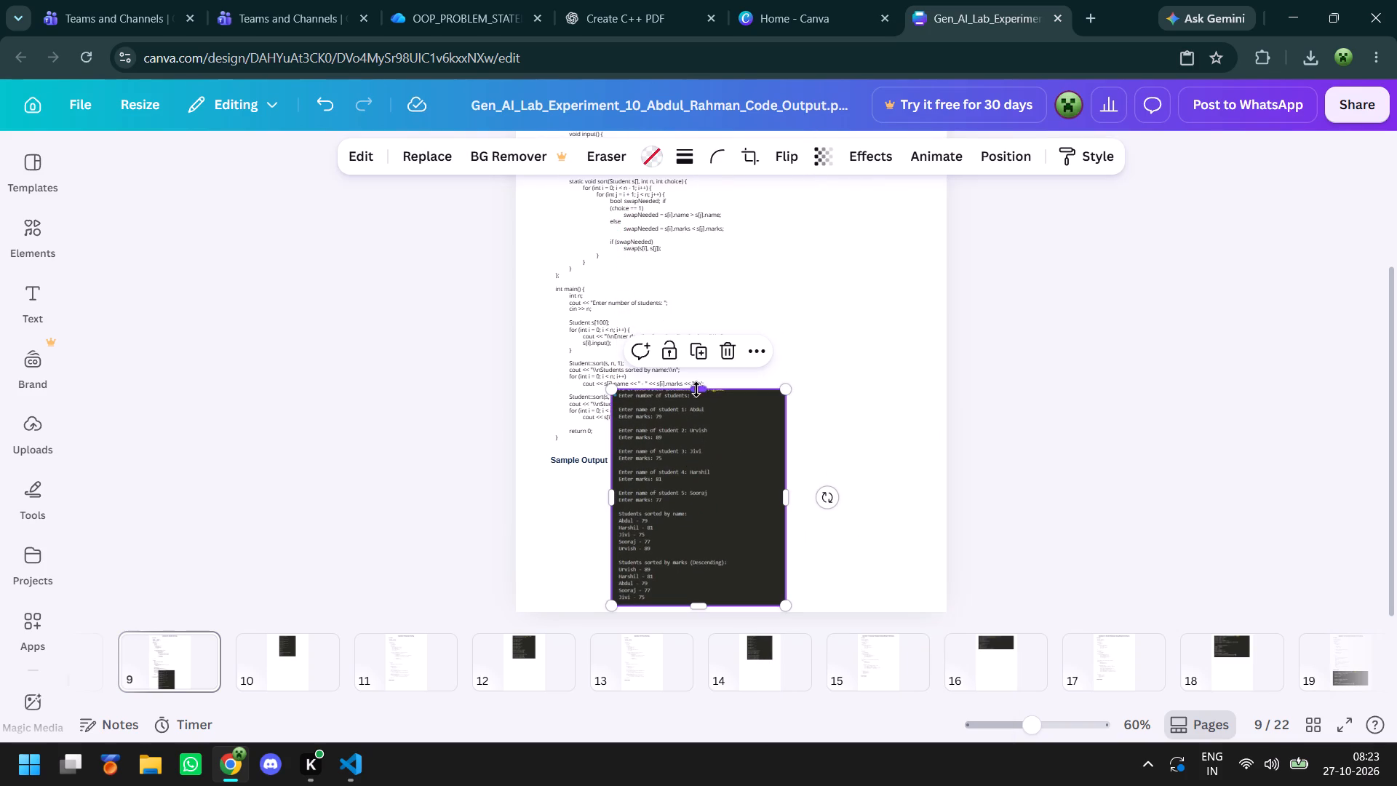
drag(787, 385, 753, 432)
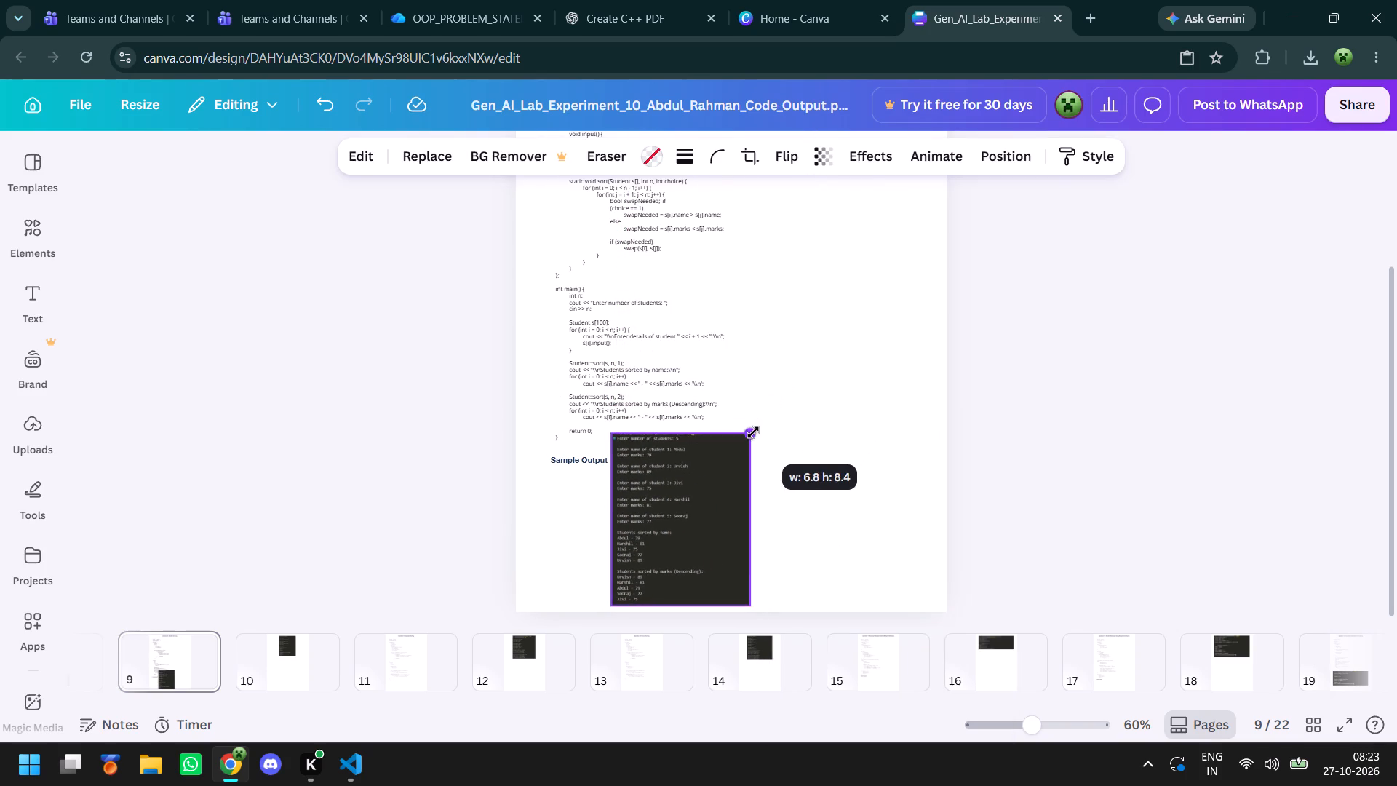
drag(753, 432, 734, 467)
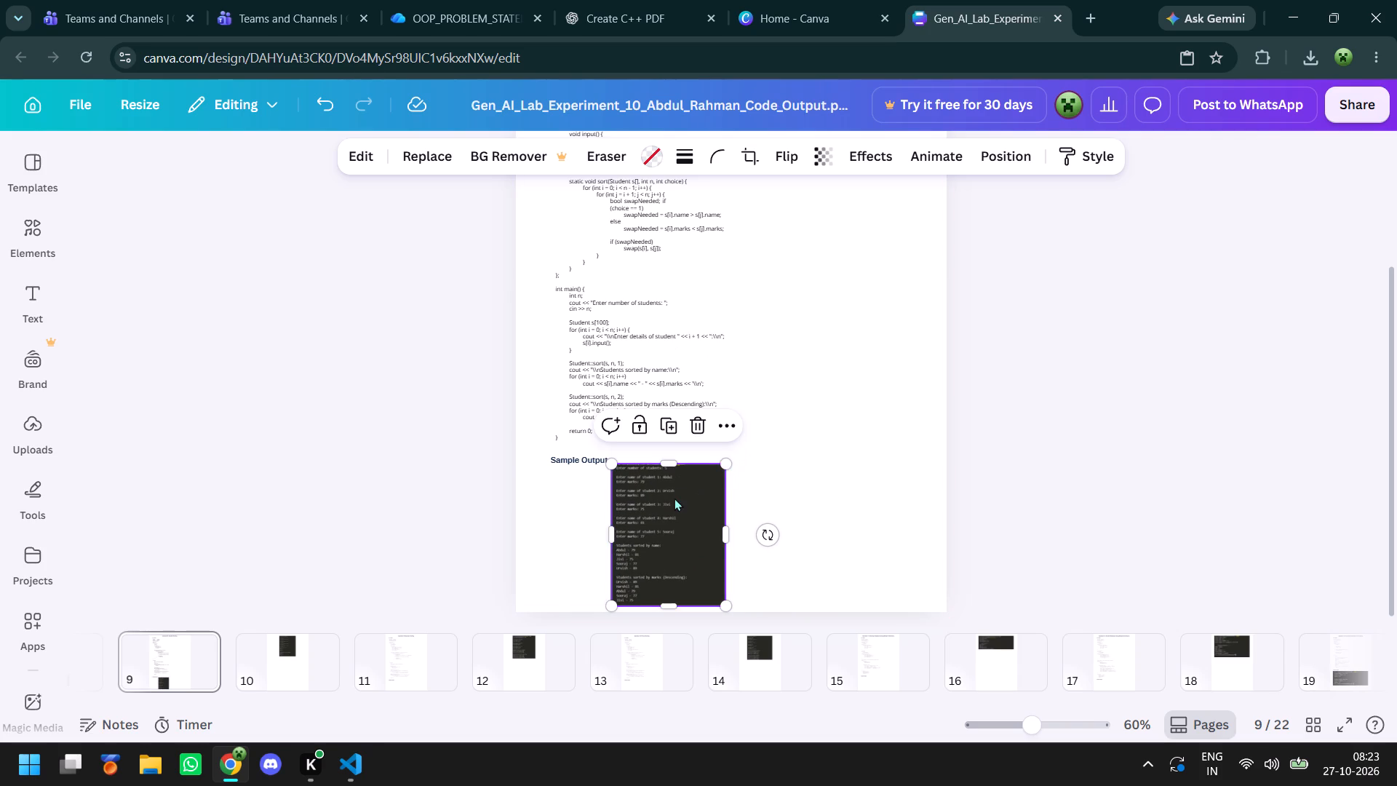
drag(674, 498, 608, 504)
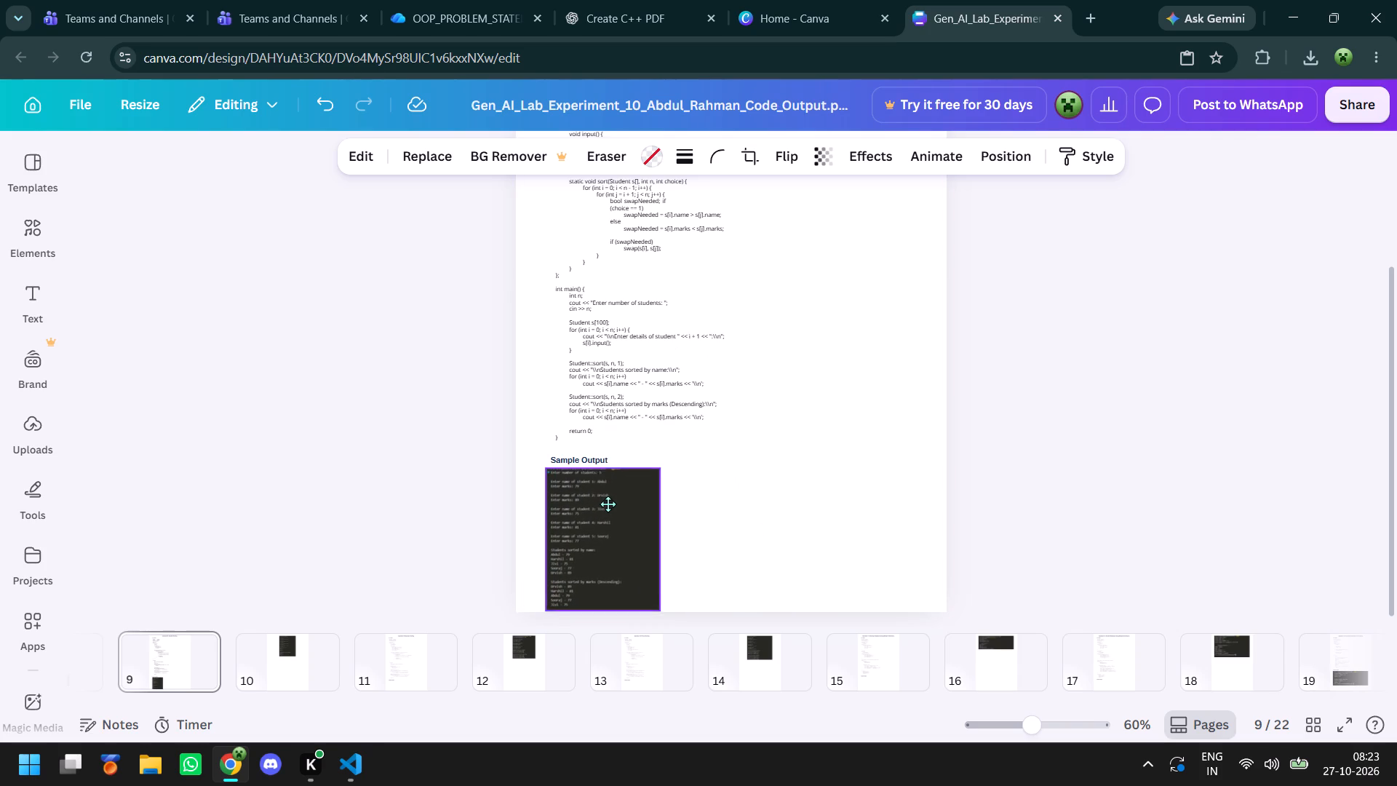
drag(608, 504, 608, 500)
click(314, 432)
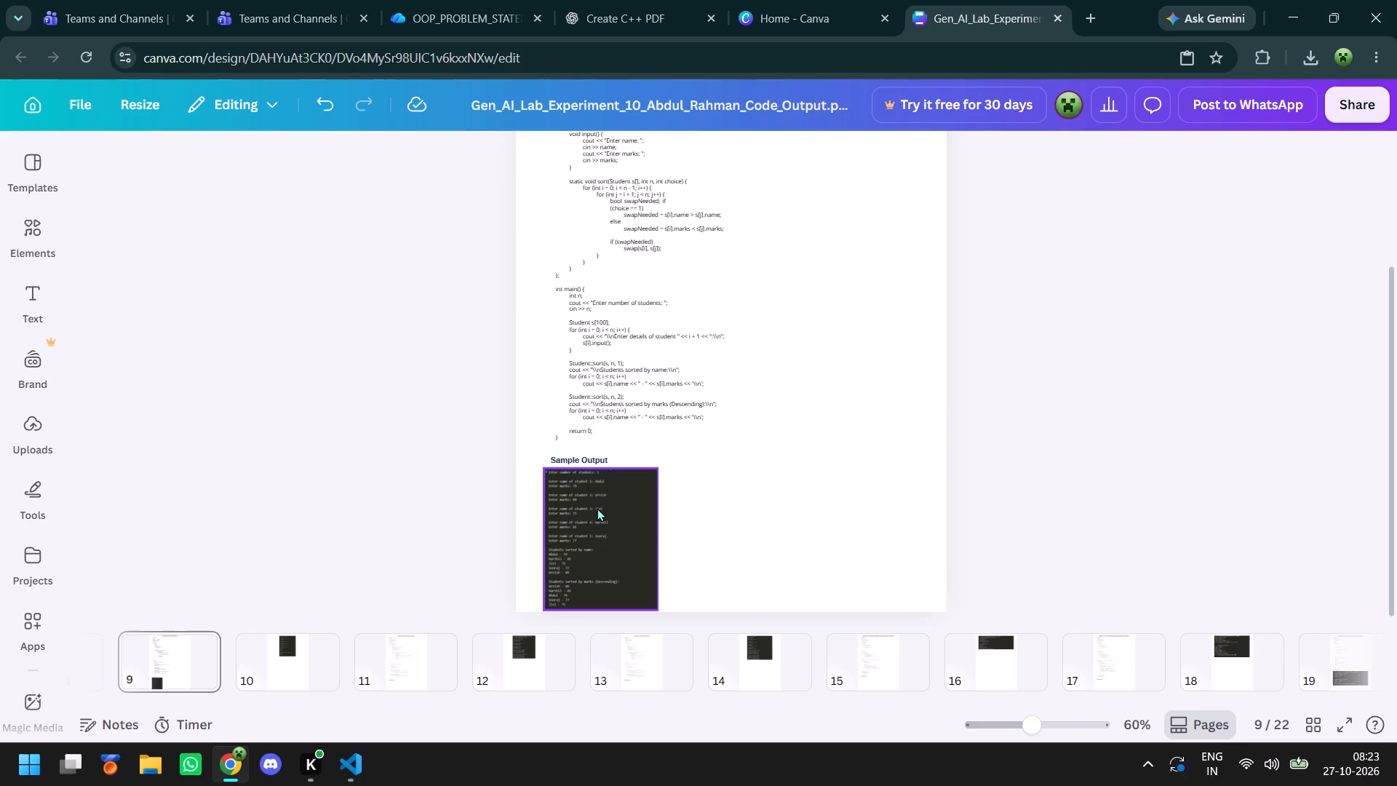
Examine the end of the Question 8 code up close, including the text box of its return 0; line.
ctrl+scroll(678, 442, up, 3)
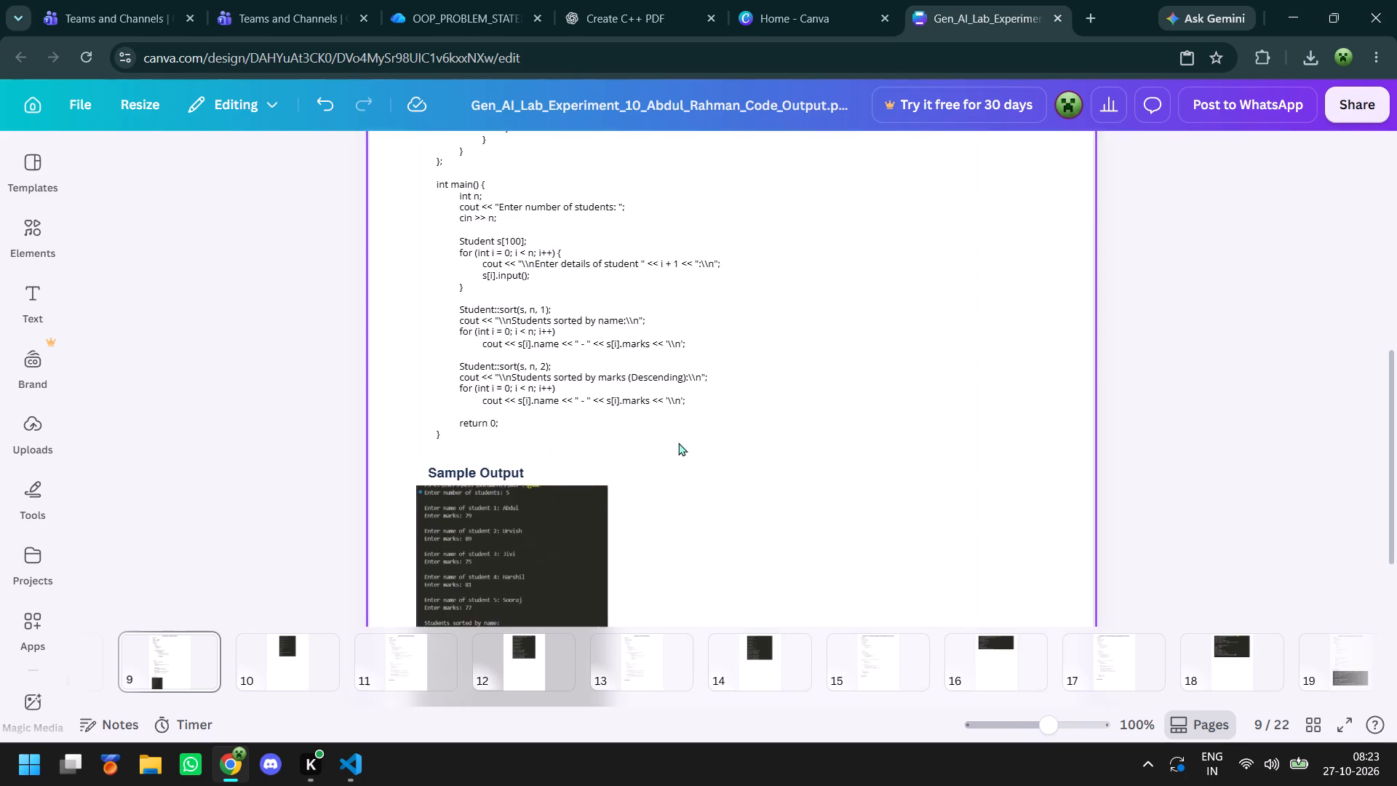
ctrl+scroll(599, 426, up, 4)
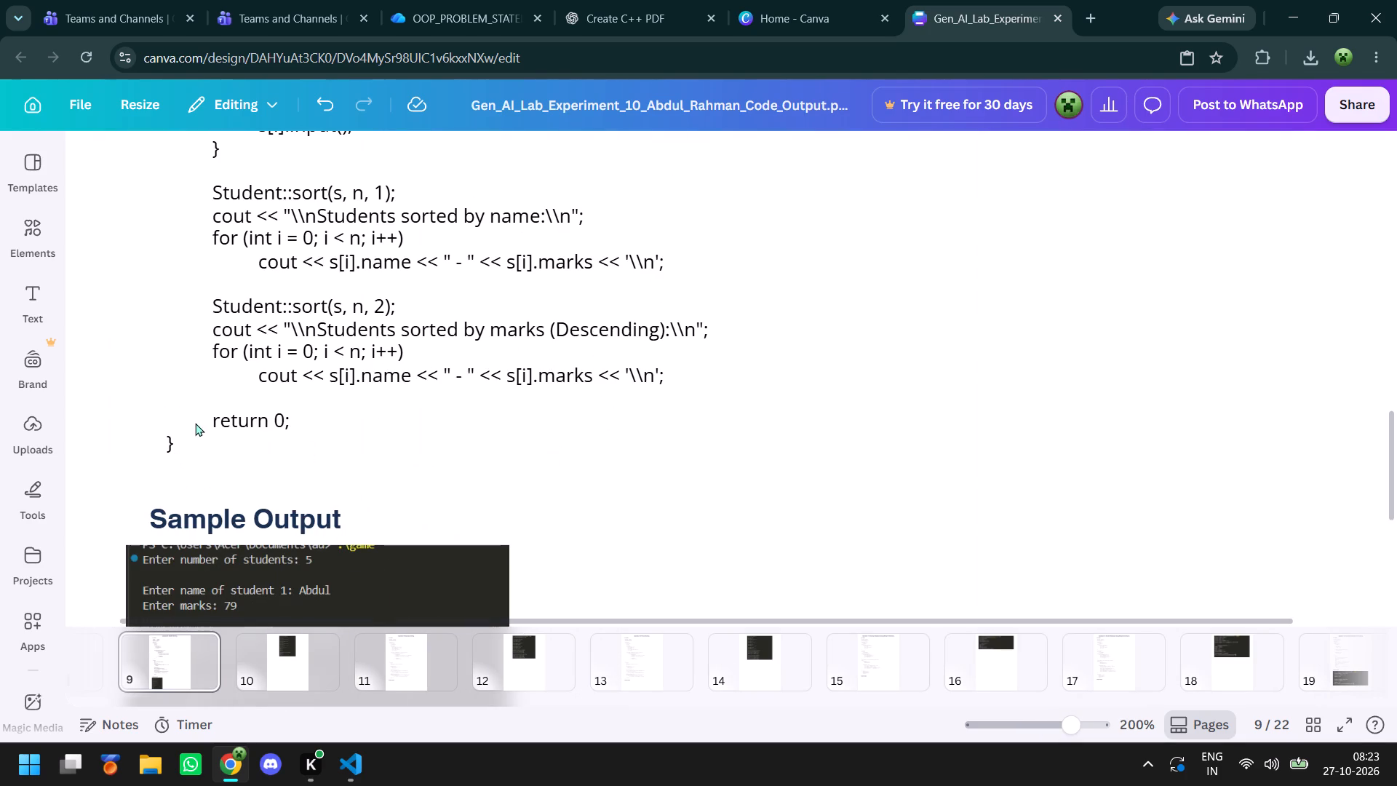
click(205, 415)
click(217, 416)
click(204, 418)
click(207, 426)
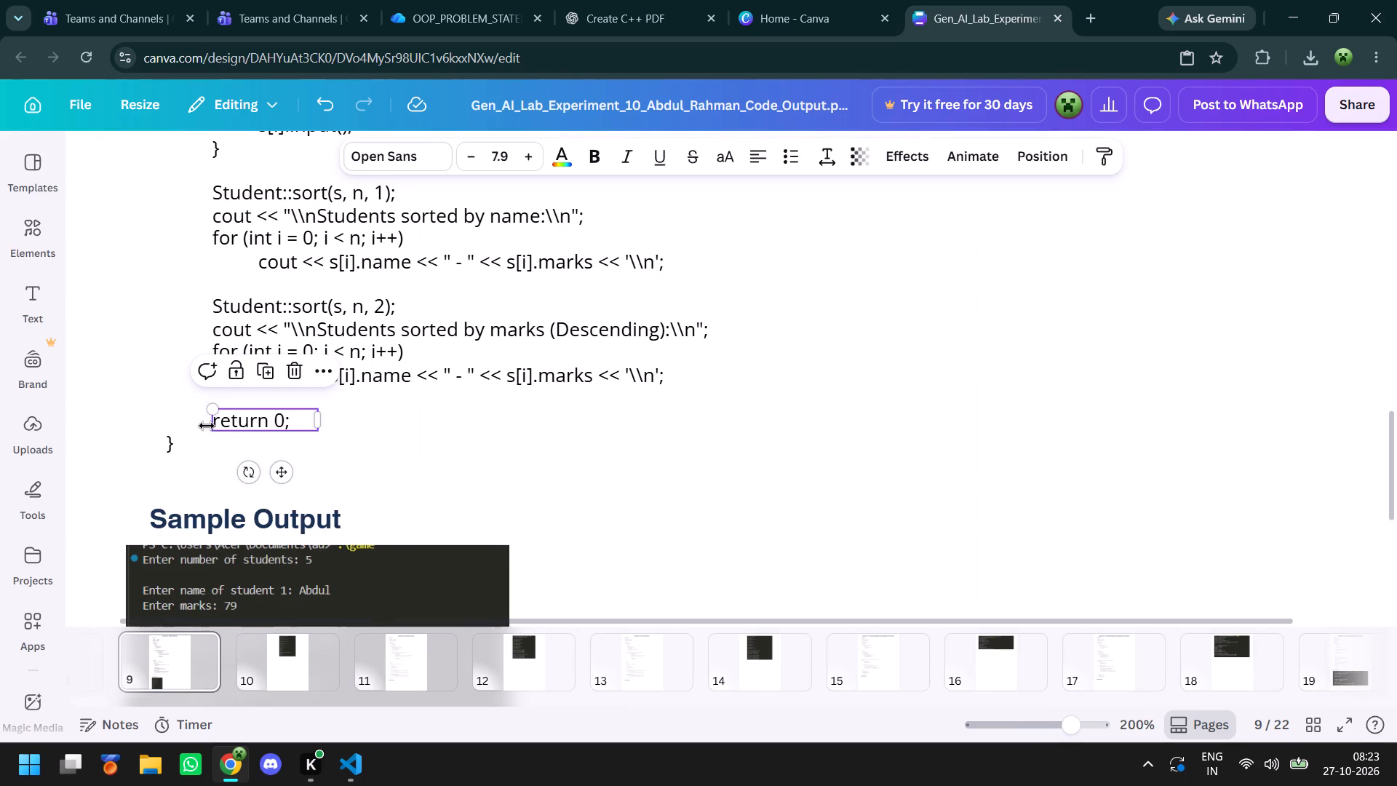
click(266, 424)
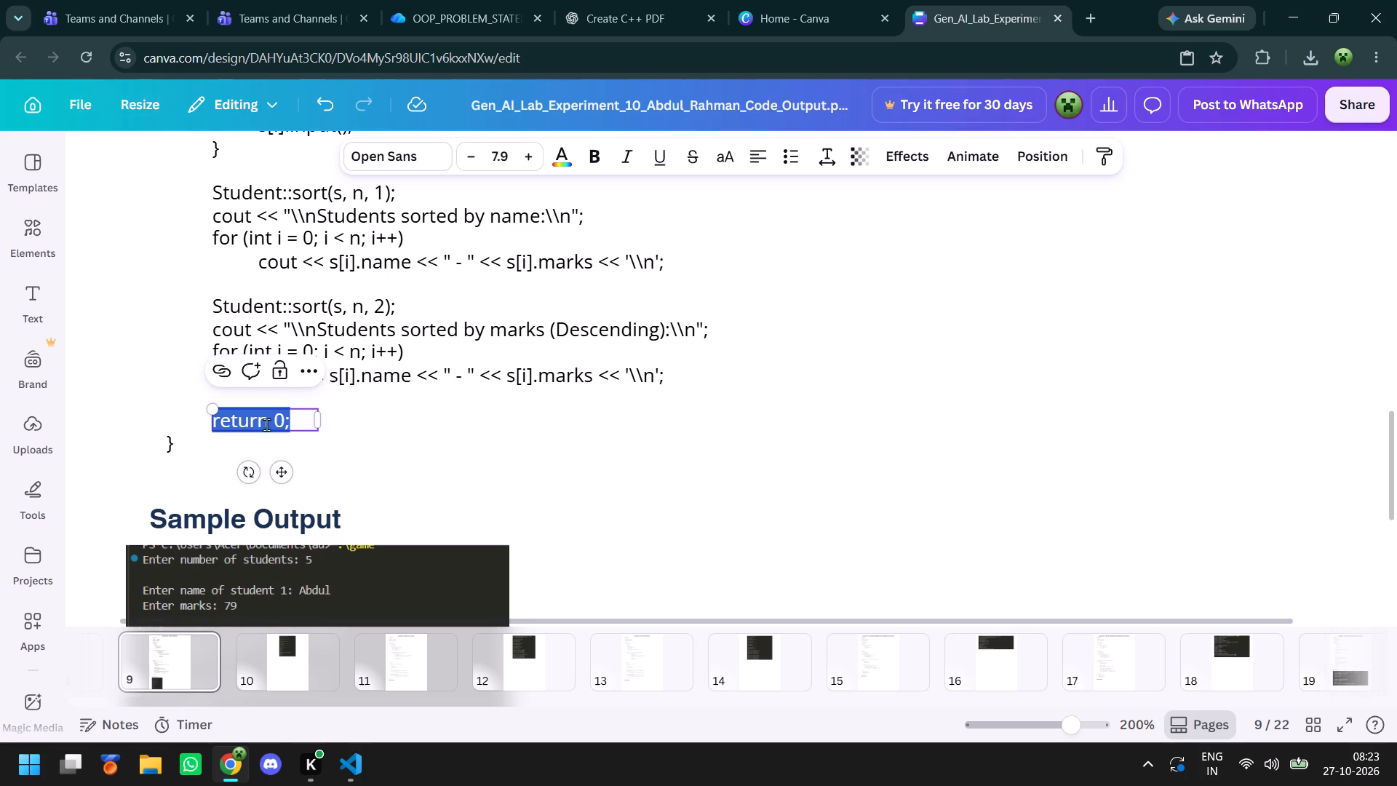
click(1072, 450)
Group the three closing braces below the swap line with the text box containing the class-ending brace.
scroll(1072, 450, up, 1)
scroll(753, 424, up, 3)
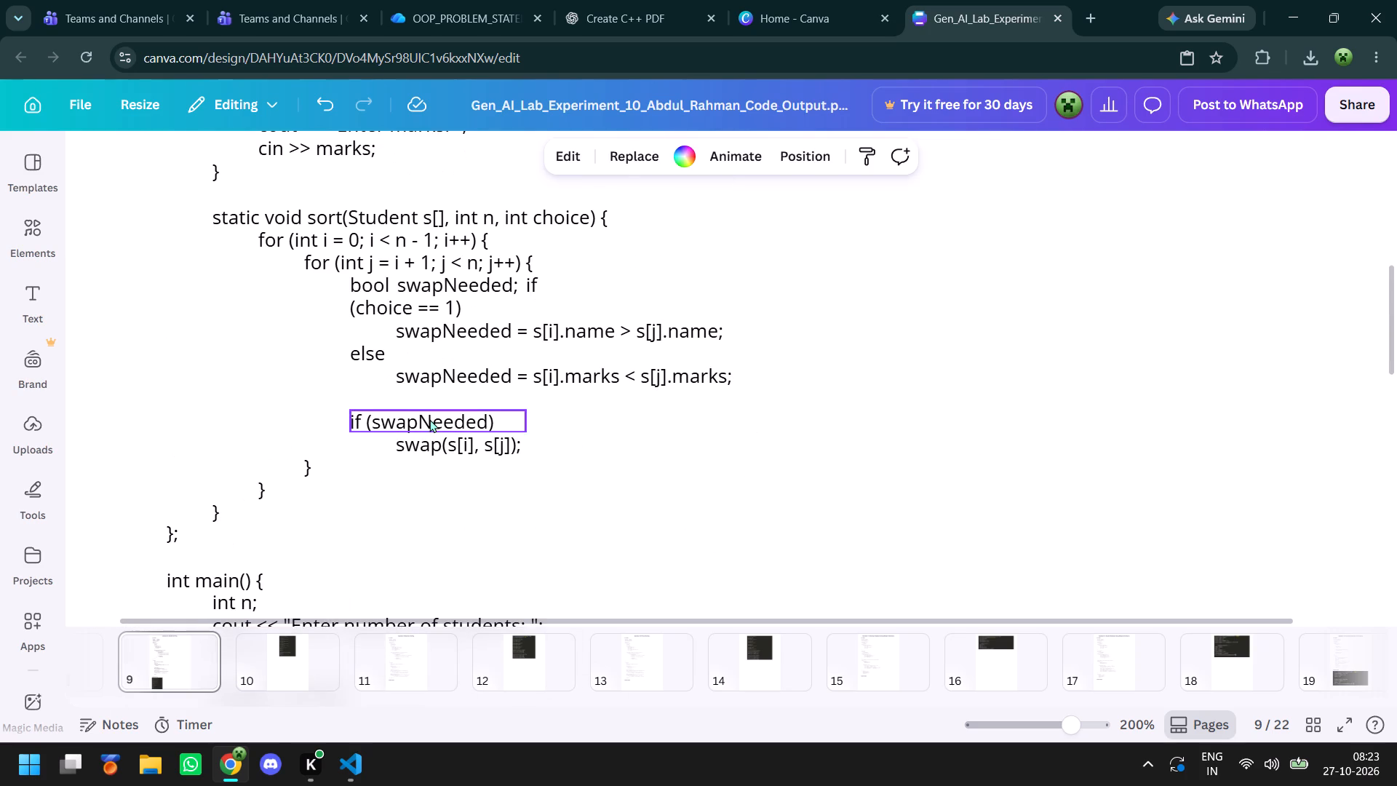
ctrl+scroll(429, 419, down, 2)
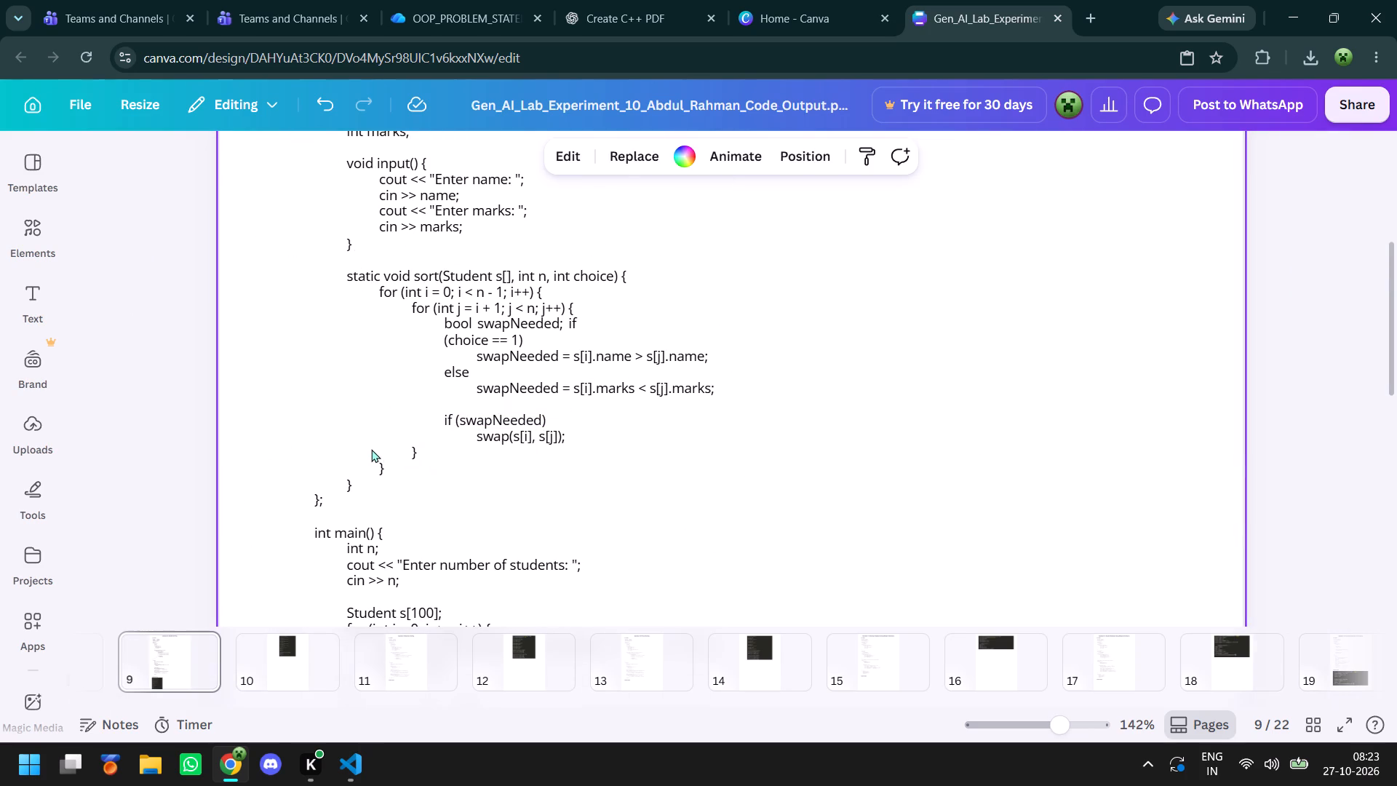
click(370, 448)
drag(303, 442, 423, 482)
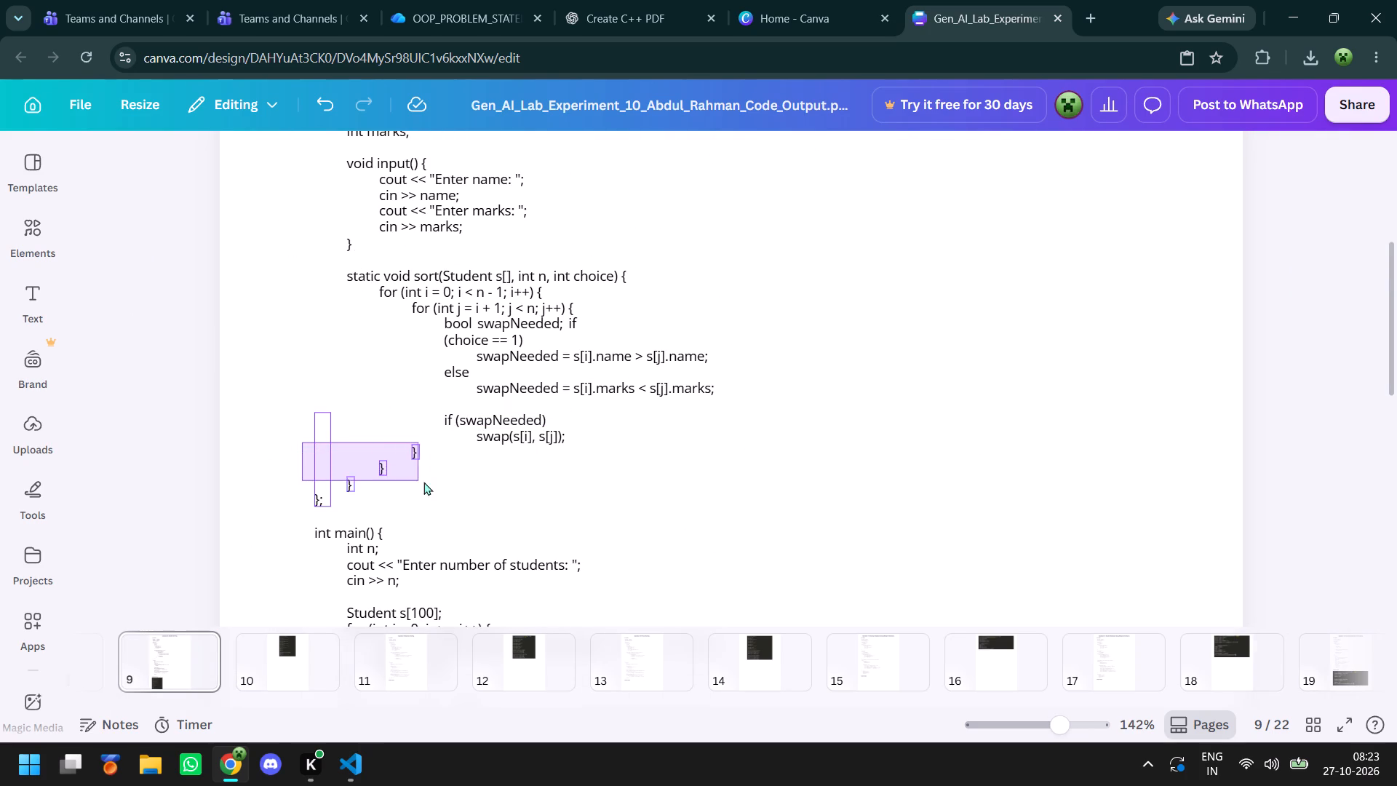
drag(423, 482, 443, 499)
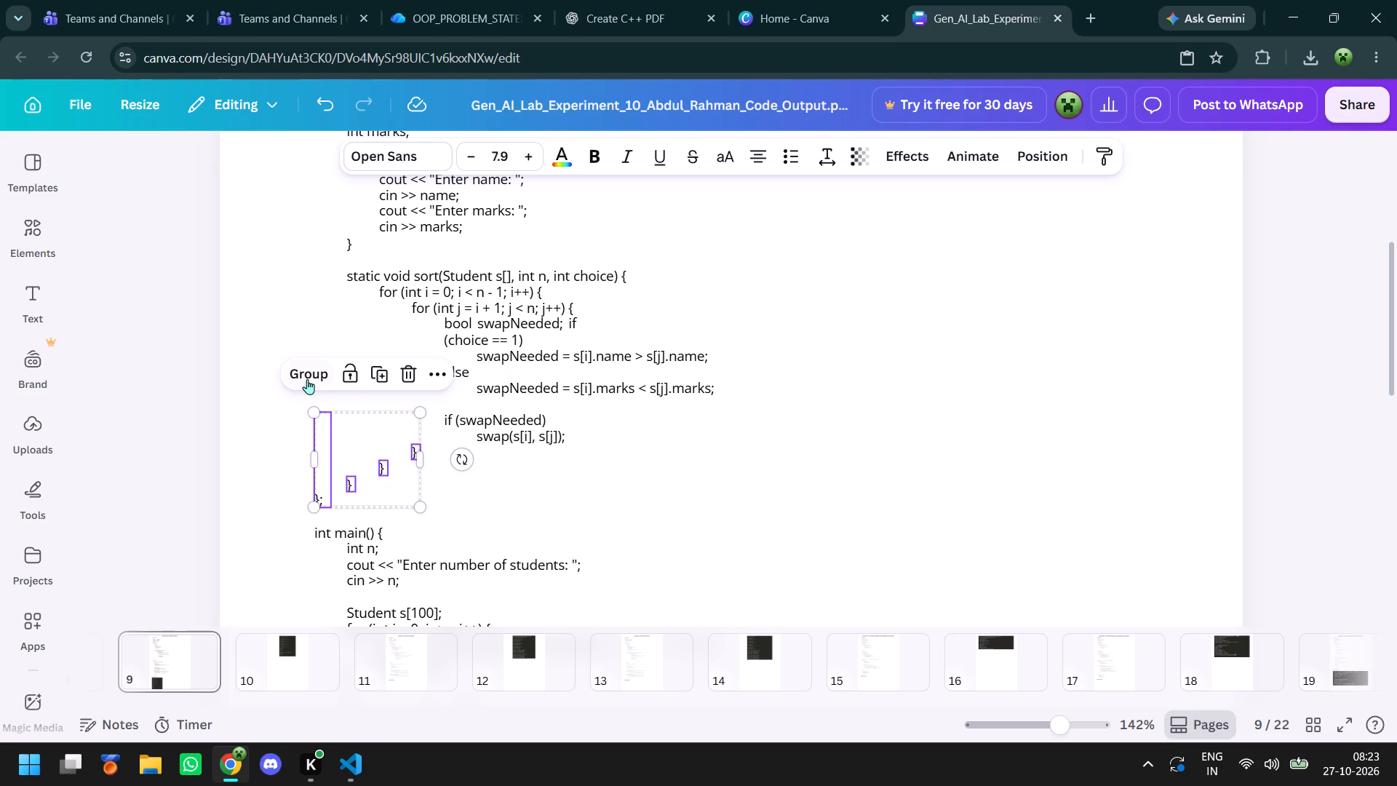
click(307, 379)
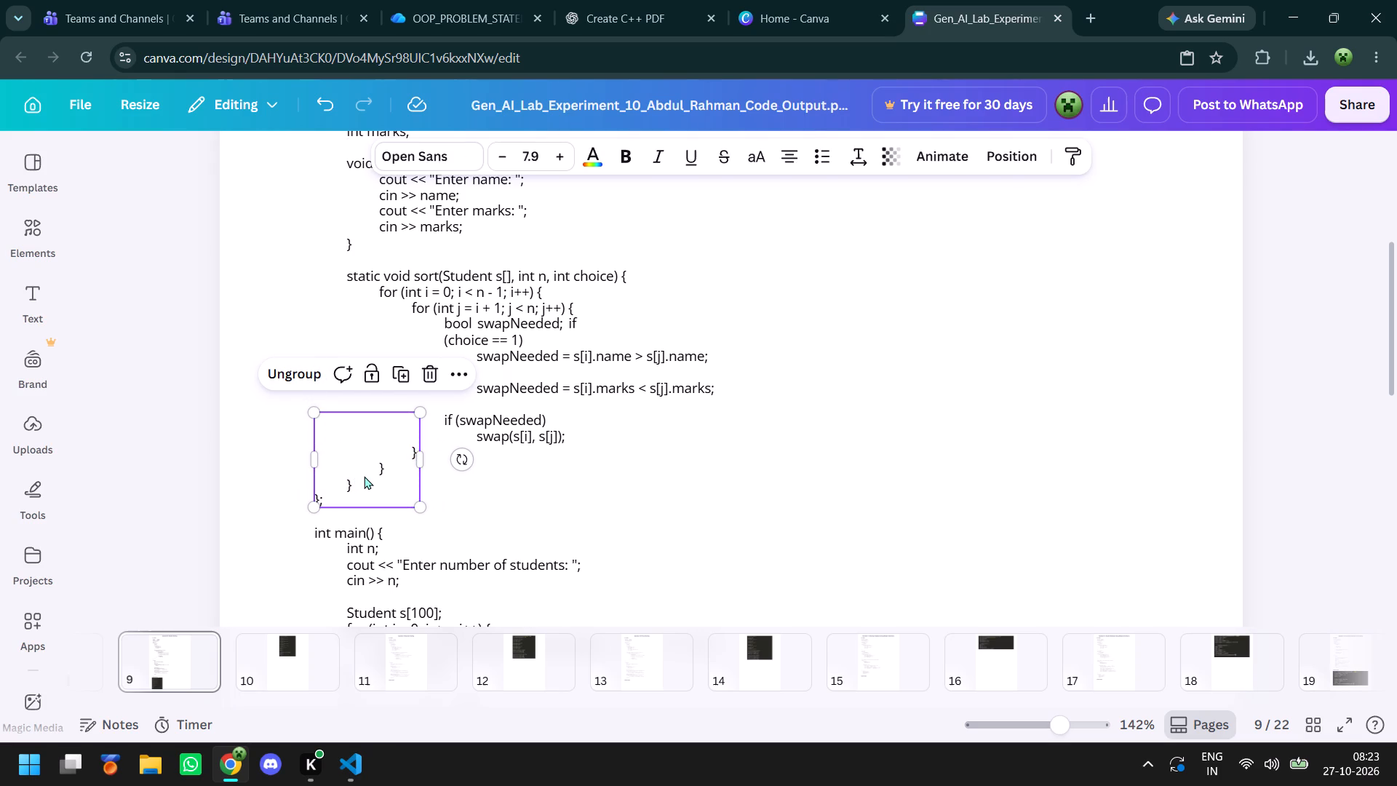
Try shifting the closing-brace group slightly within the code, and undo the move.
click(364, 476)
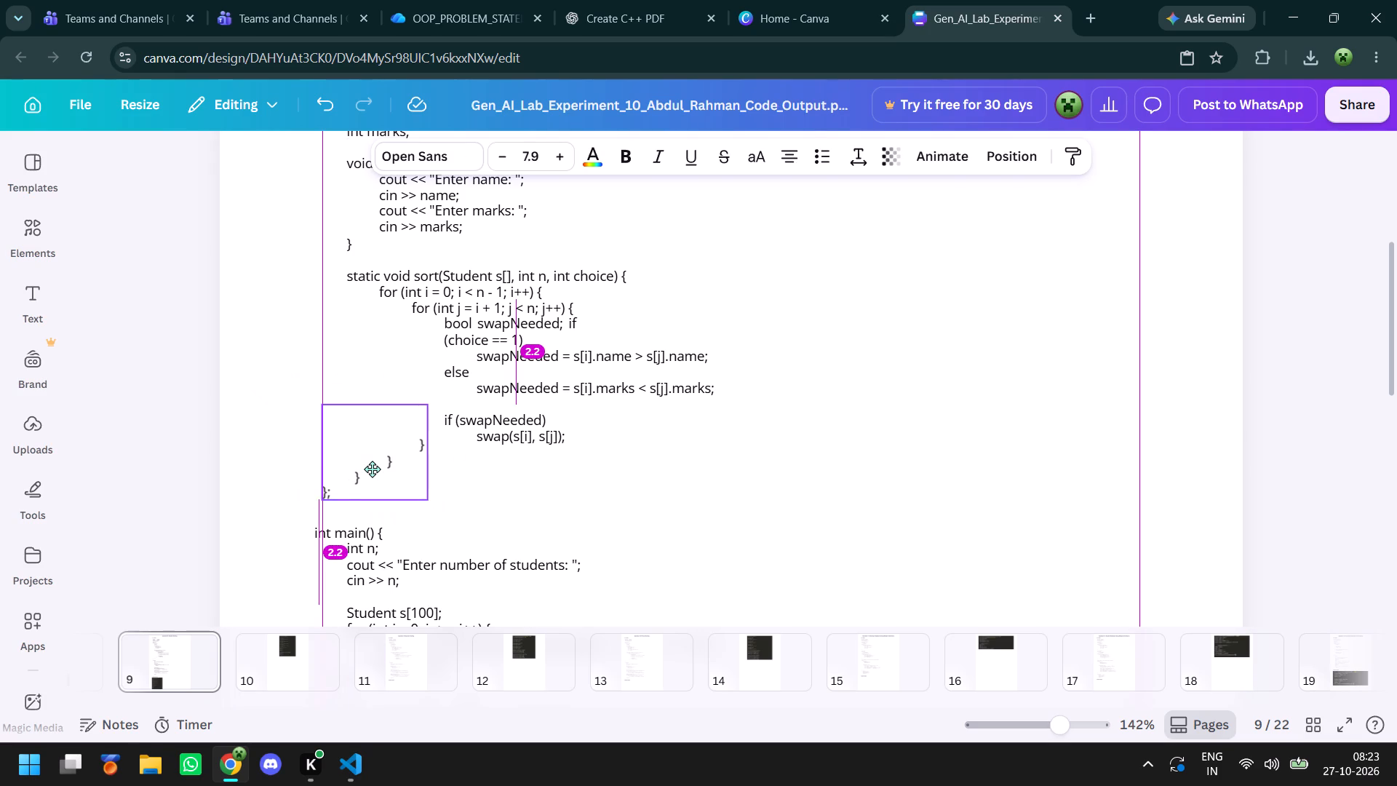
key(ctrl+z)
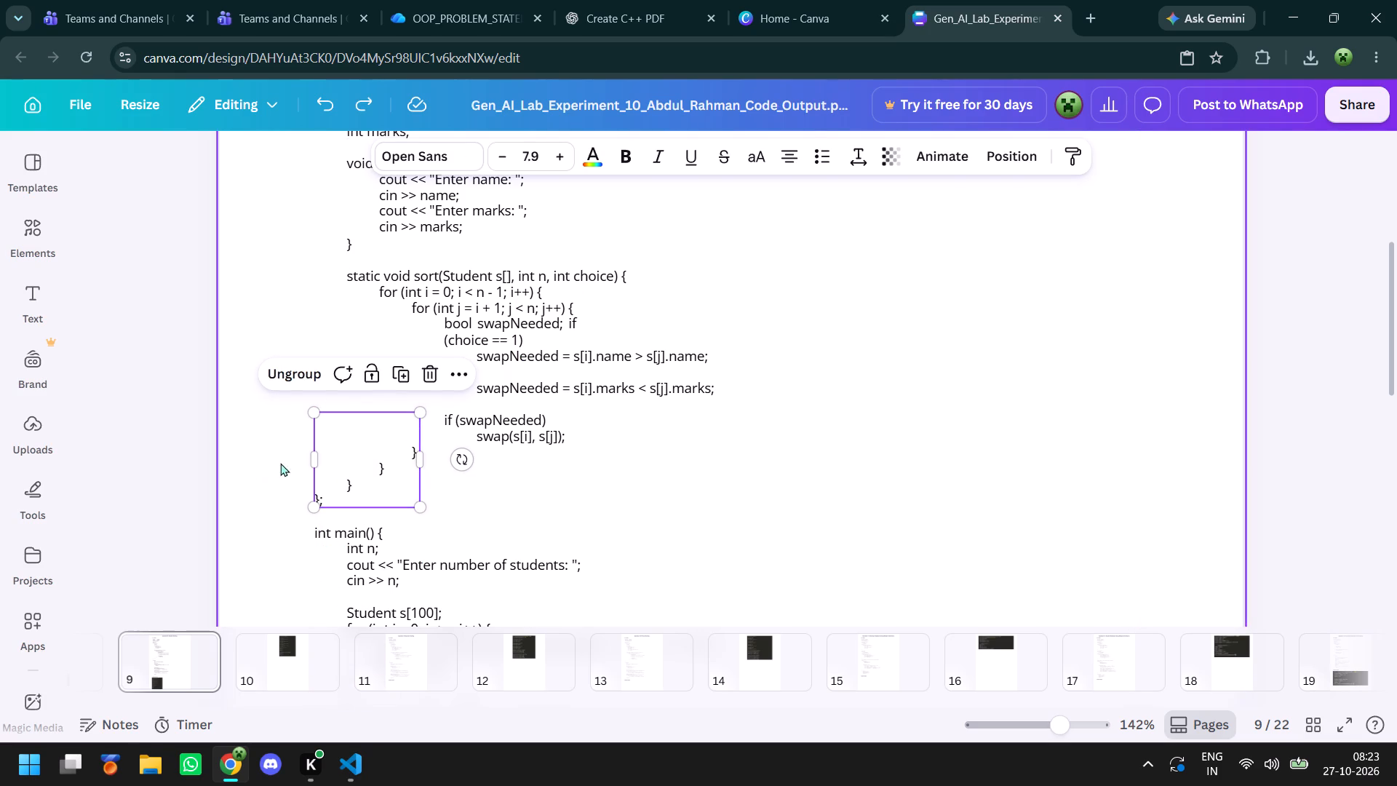
Ungroup the closing-brace text boxes below the swap line in the Question 8 code.
click(291, 375)
click(190, 398)
Examine the layout of the Question 8 code on page 9, from the sort function down to the Sample Output heading.
scroll(212, 392, down, 4)
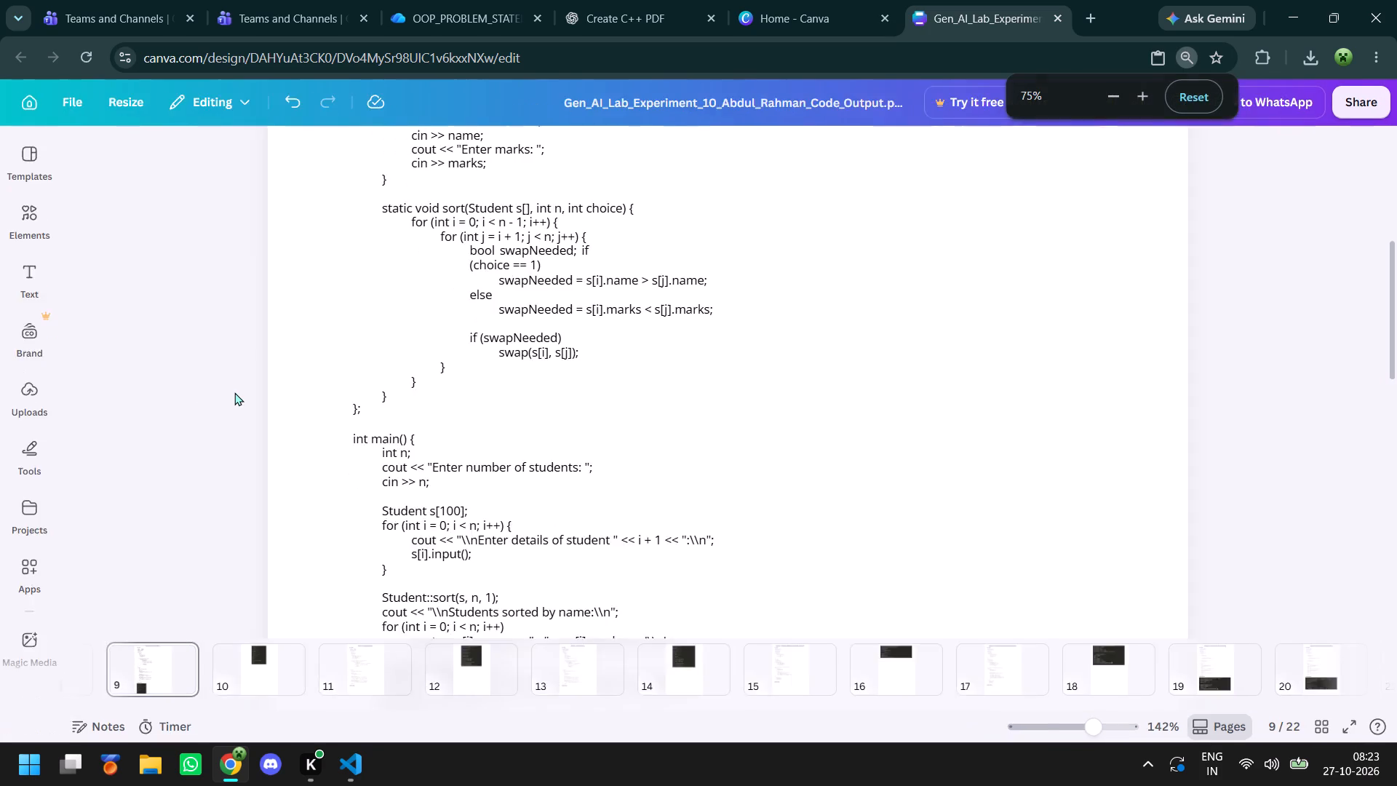
ctrl+scroll(234, 392, down, 2)
ctrl+scroll(311, 424, up, 2)
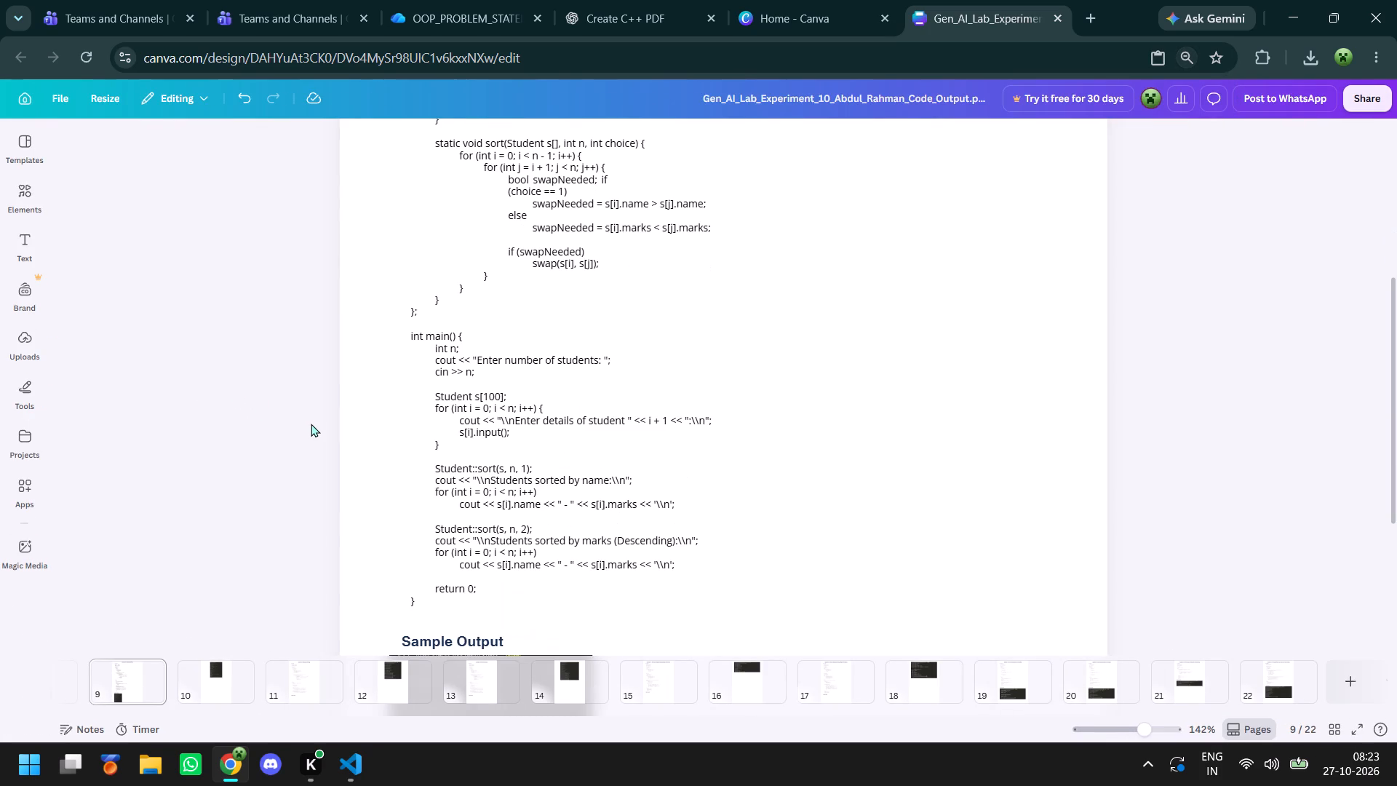
ctrl+scroll(1326, 461, down, 1)
ctrl+scroll(761, 407, up, 1)
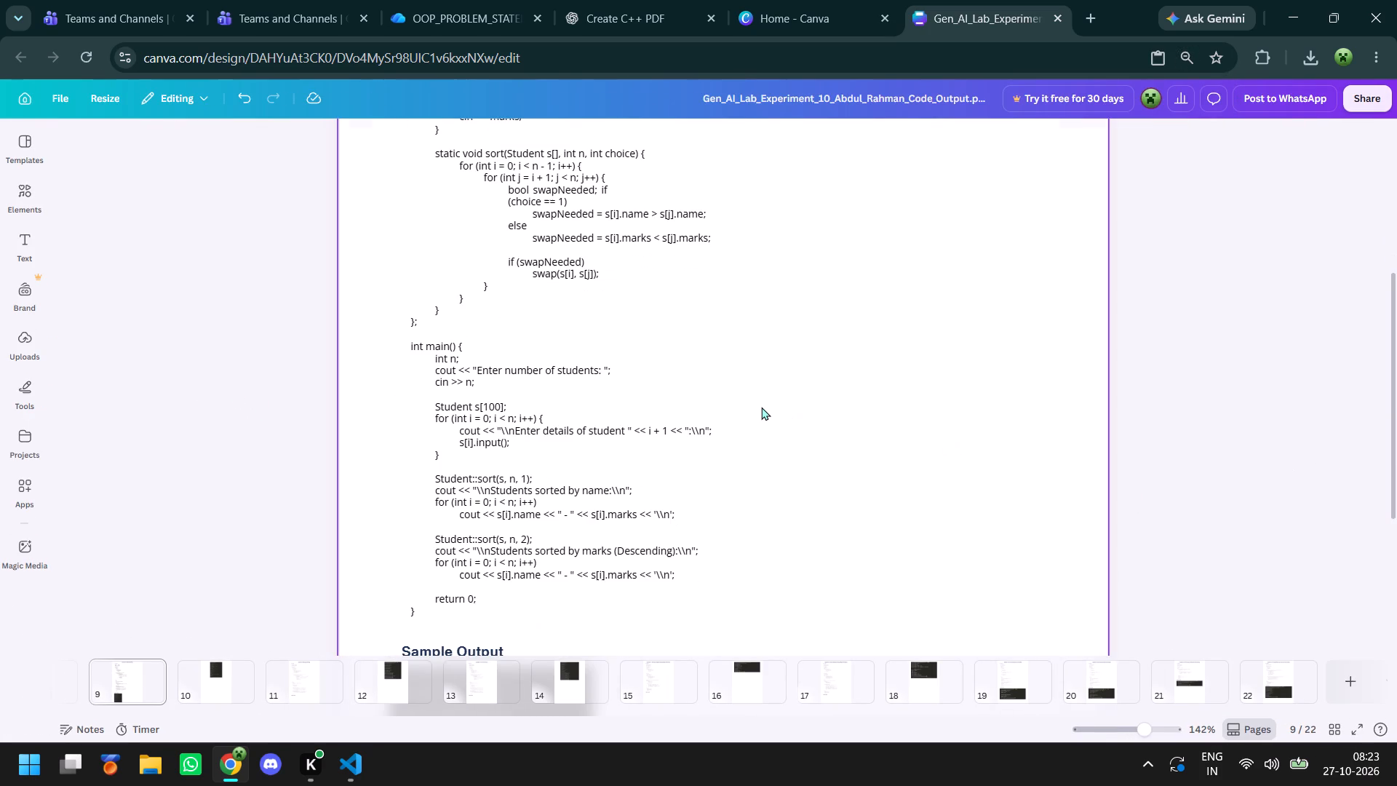
ctrl+scroll(31, 287, up, 1)
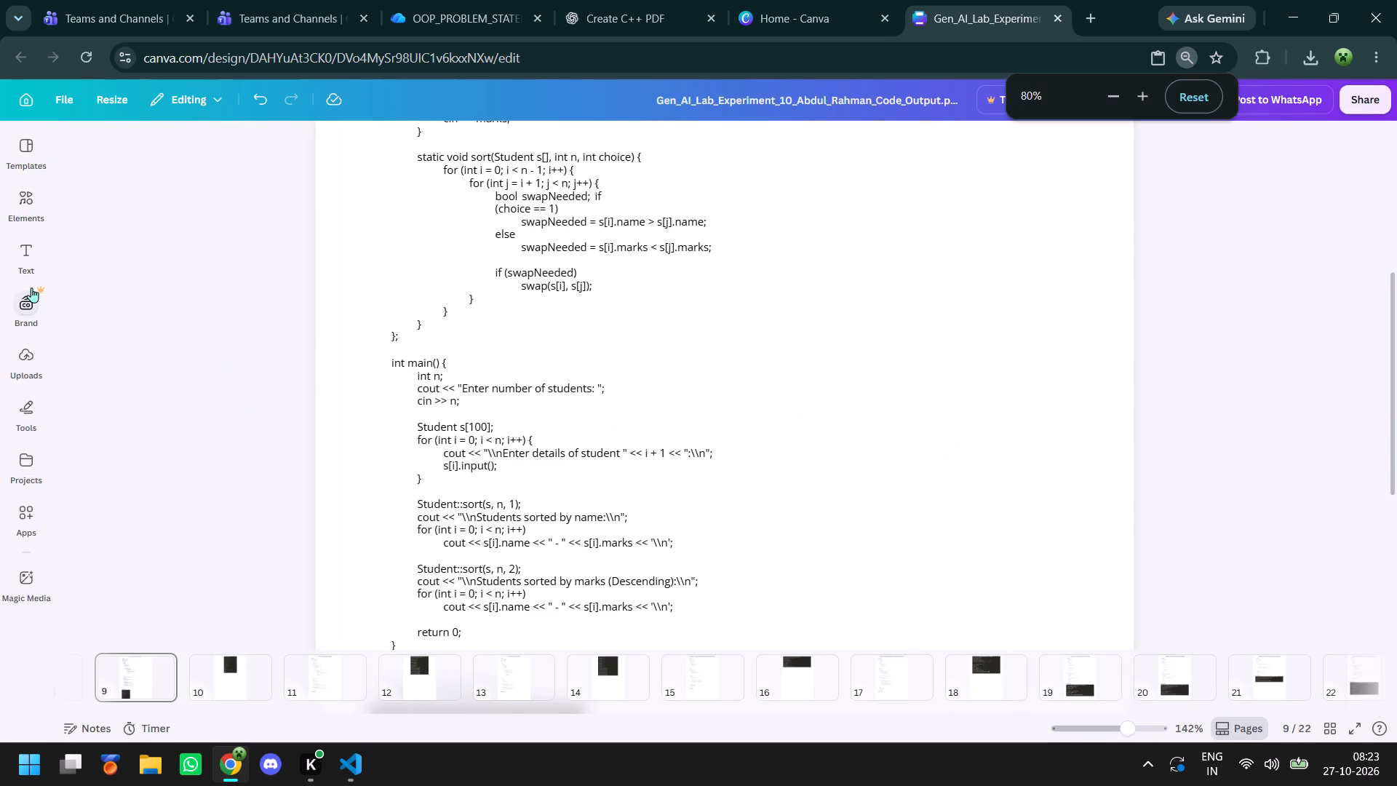
ctrl+scroll(31, 287, up, 3)
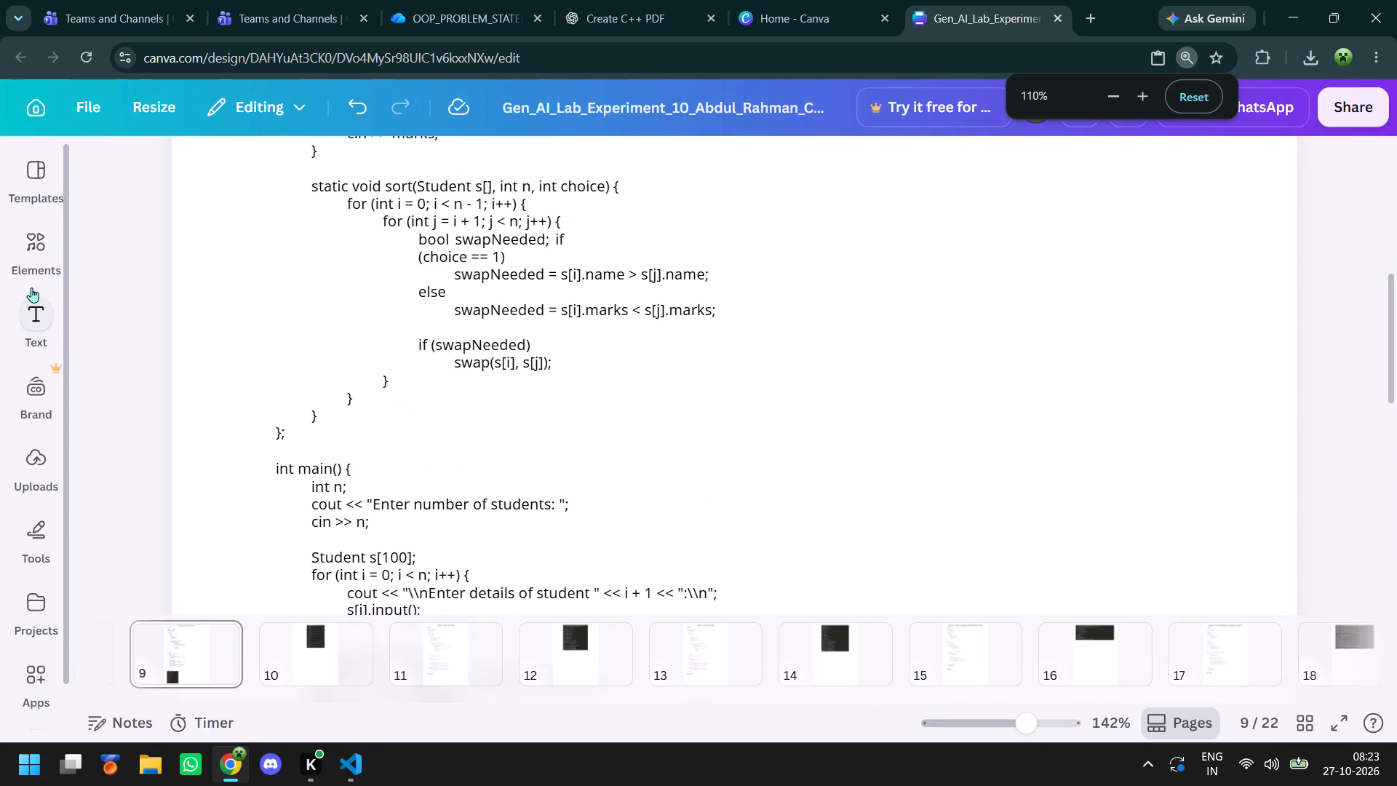
ctrl+scroll(31, 287, down, 1)
click(110, 306)
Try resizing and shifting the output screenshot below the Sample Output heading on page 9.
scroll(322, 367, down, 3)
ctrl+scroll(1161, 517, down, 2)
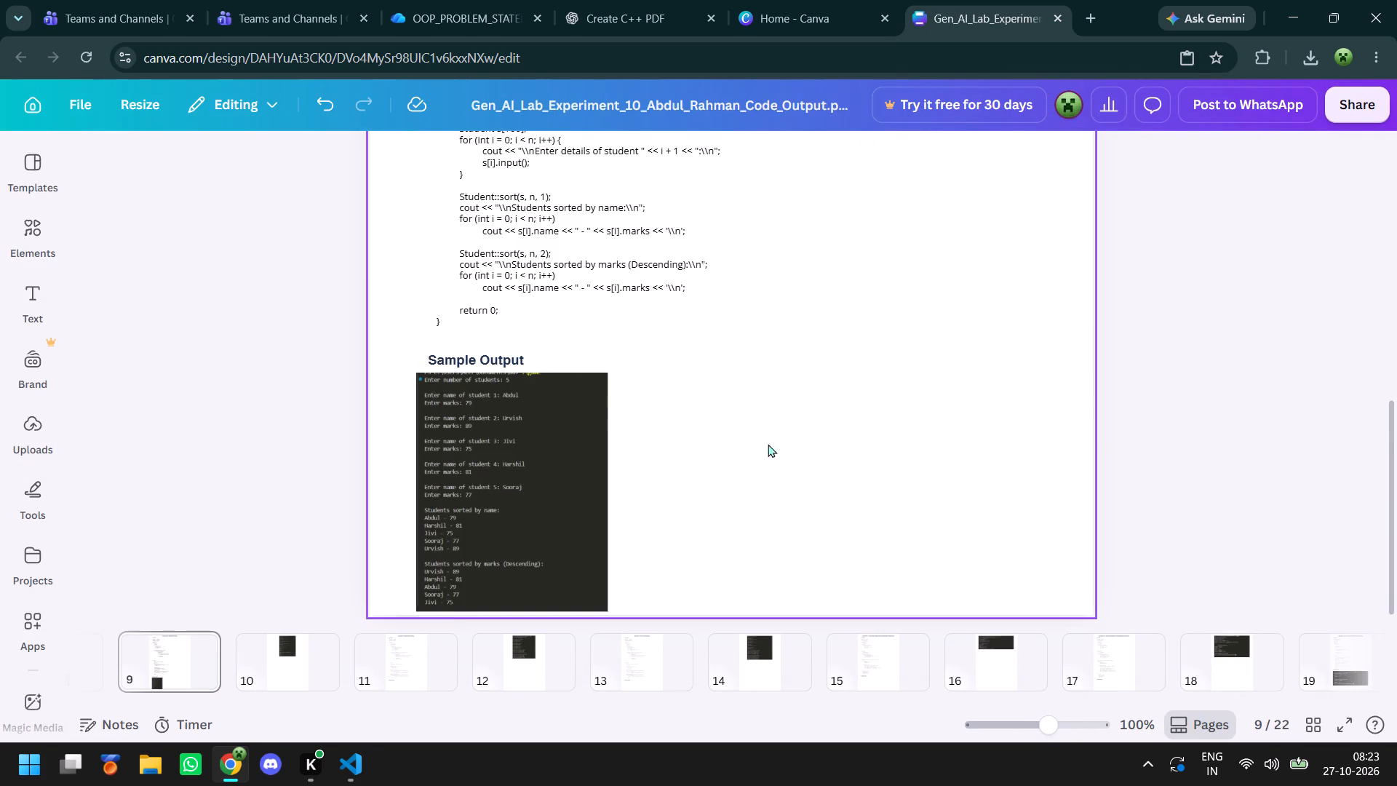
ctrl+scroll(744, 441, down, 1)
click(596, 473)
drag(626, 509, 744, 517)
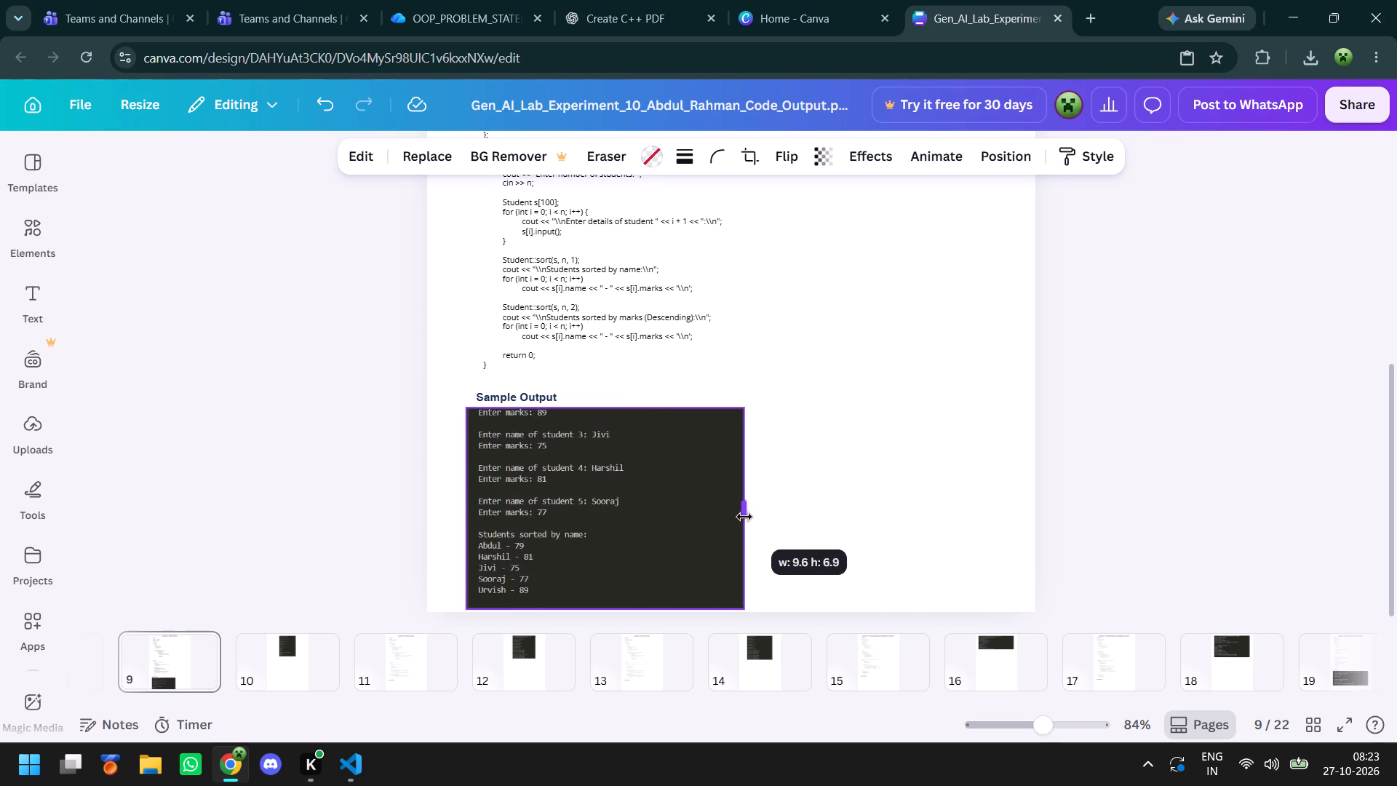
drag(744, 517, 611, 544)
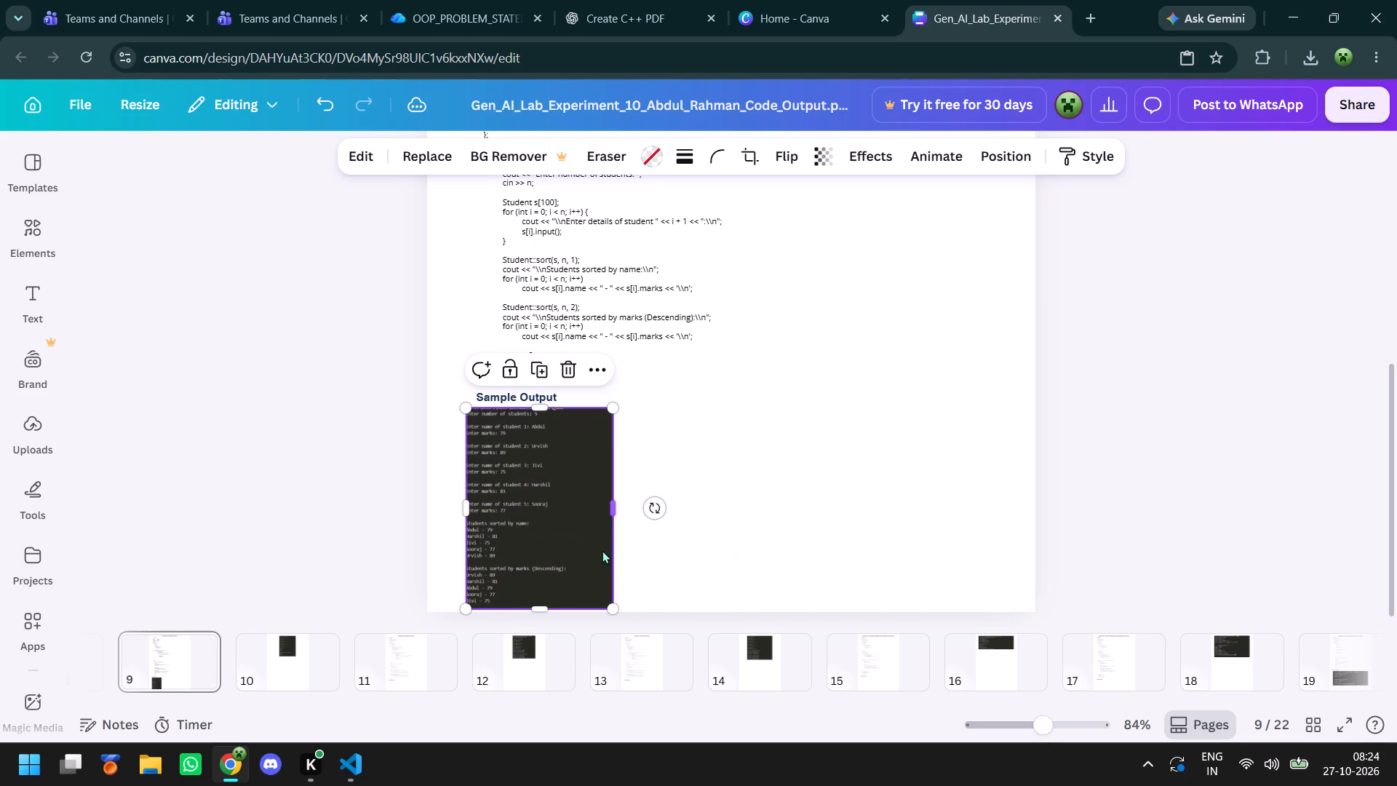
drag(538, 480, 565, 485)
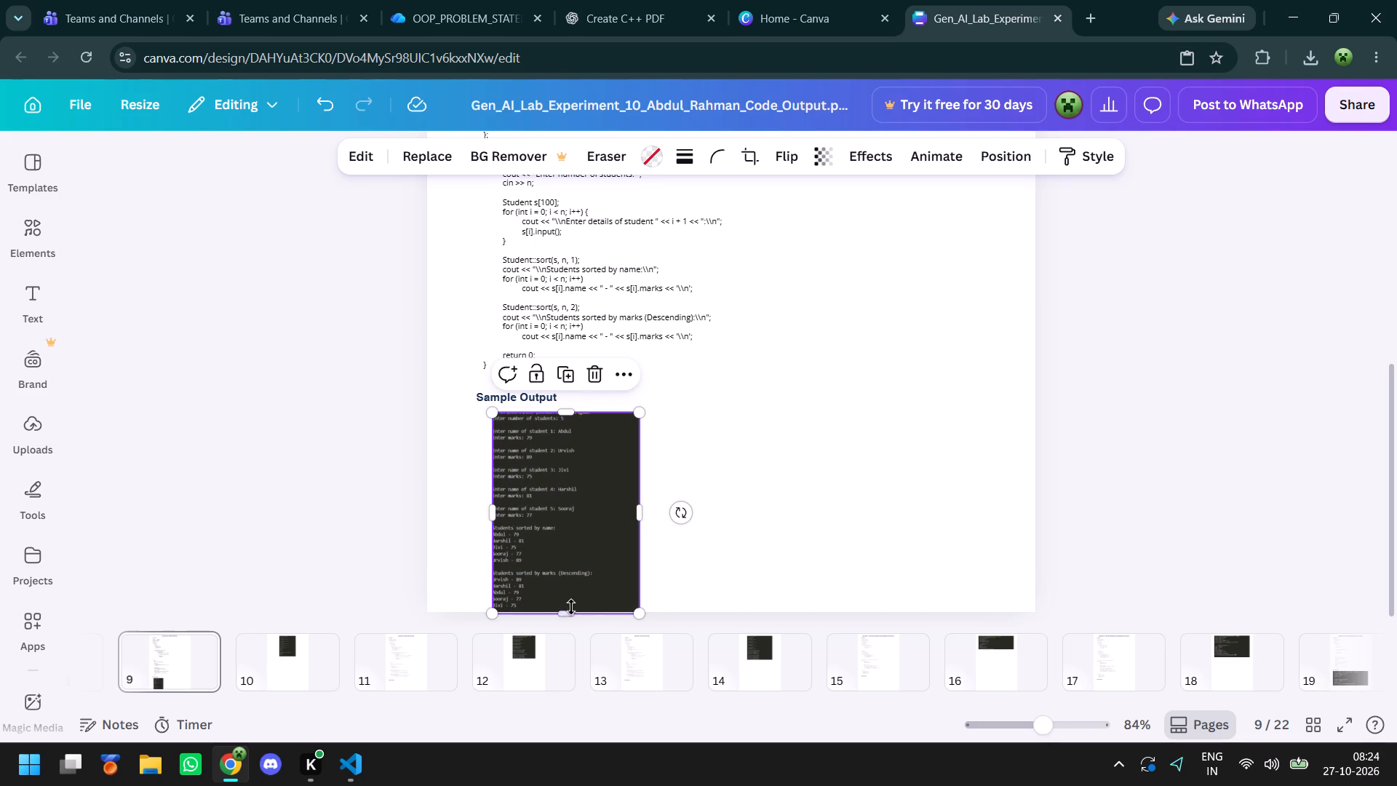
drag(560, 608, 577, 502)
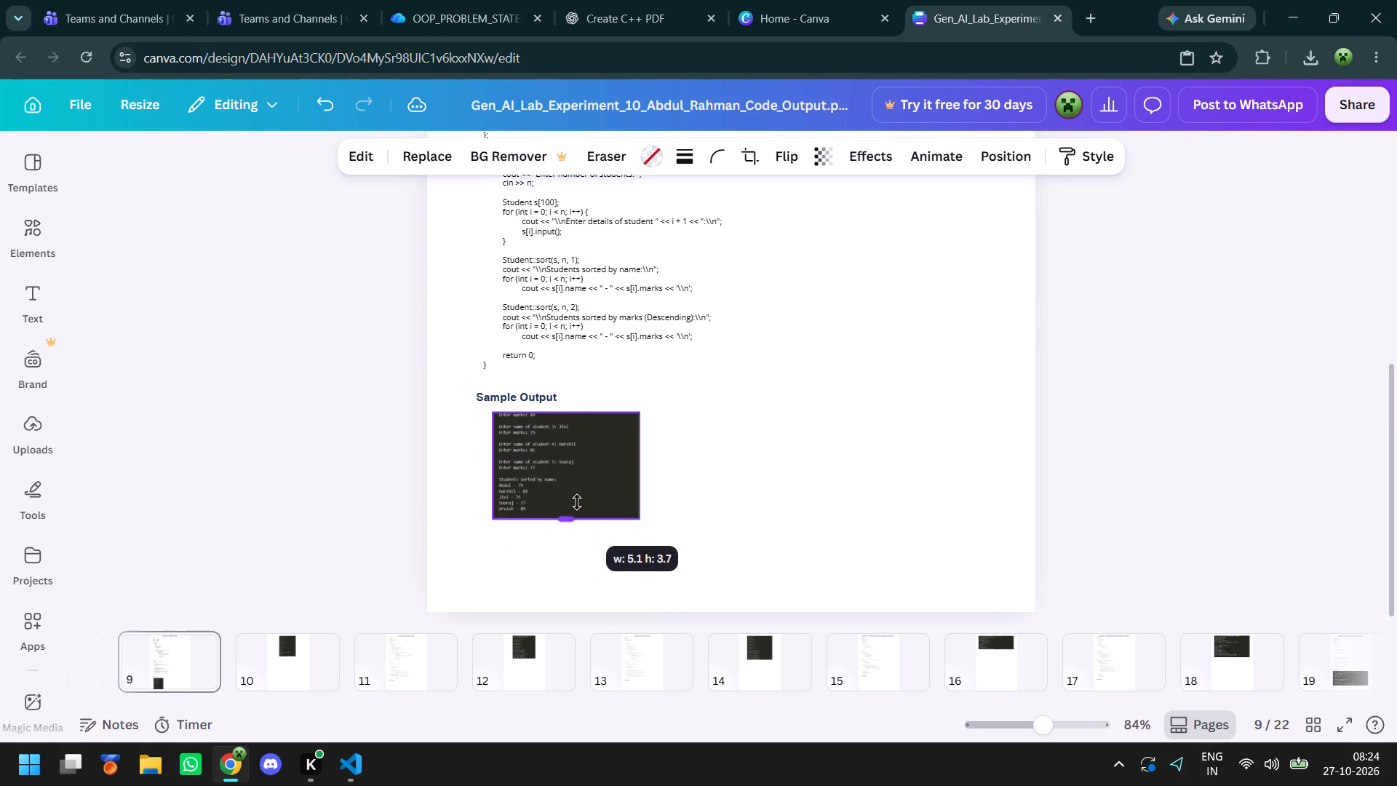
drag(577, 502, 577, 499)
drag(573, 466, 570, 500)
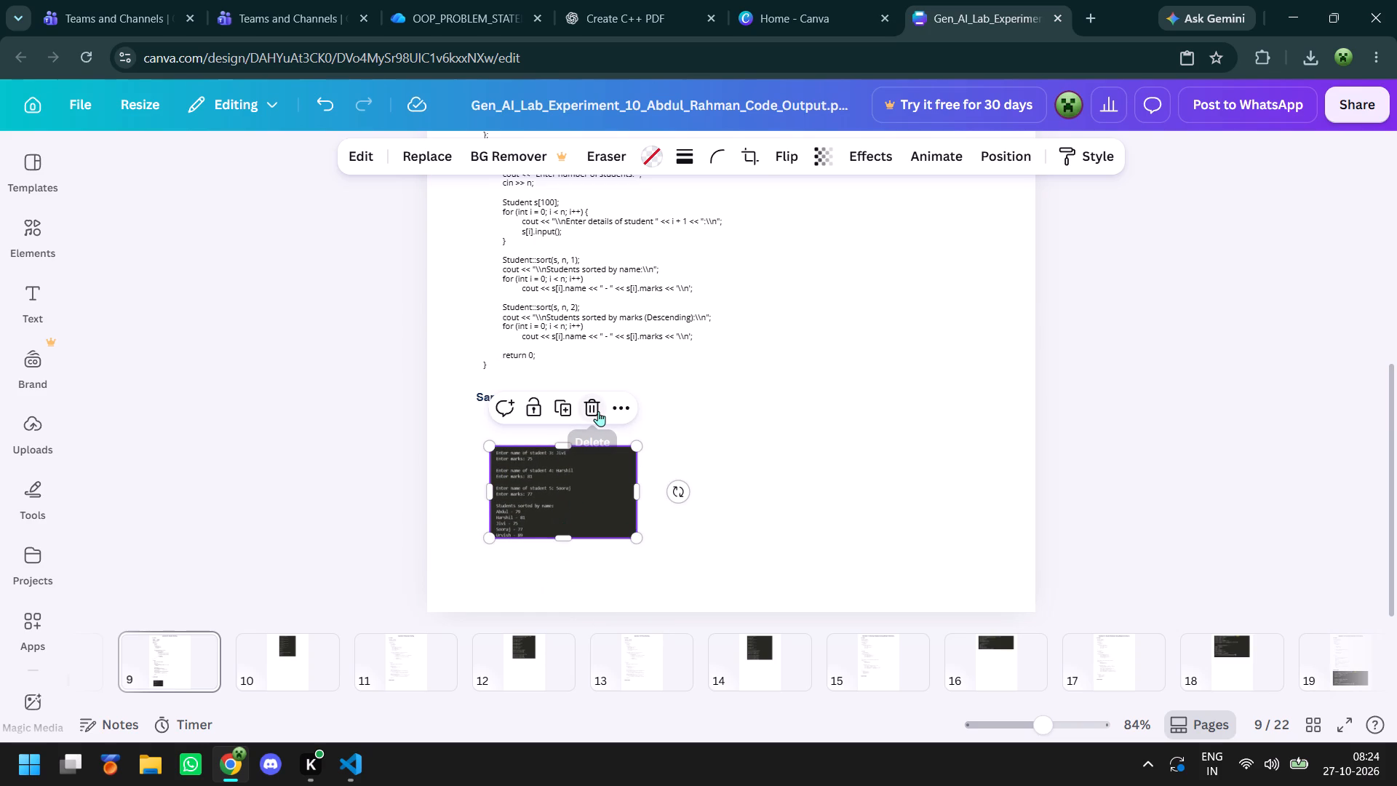
Delete the output screenshot from the bottom of page 9 and cut the Sample Output heading above it.
click(598, 411)
click(593, 487)
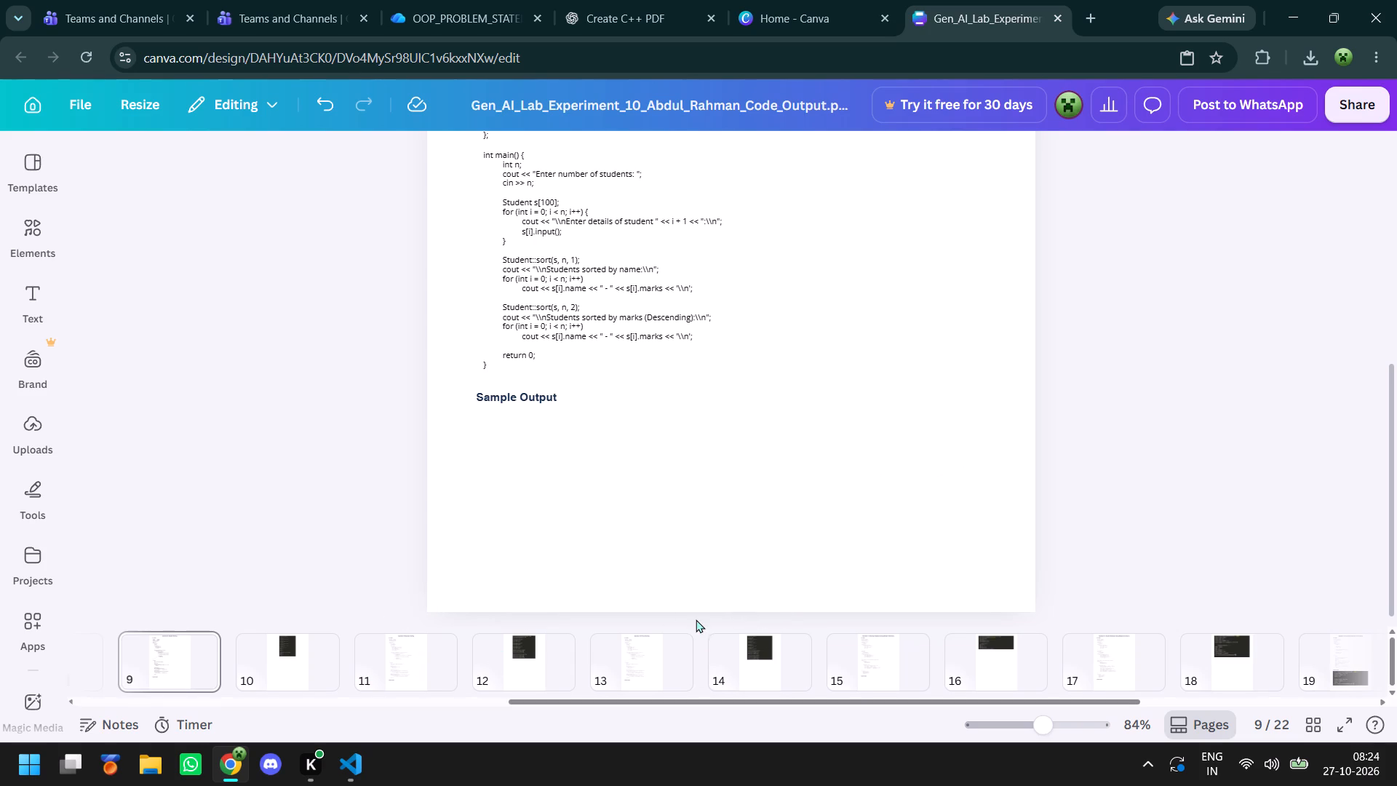
click(541, 401)
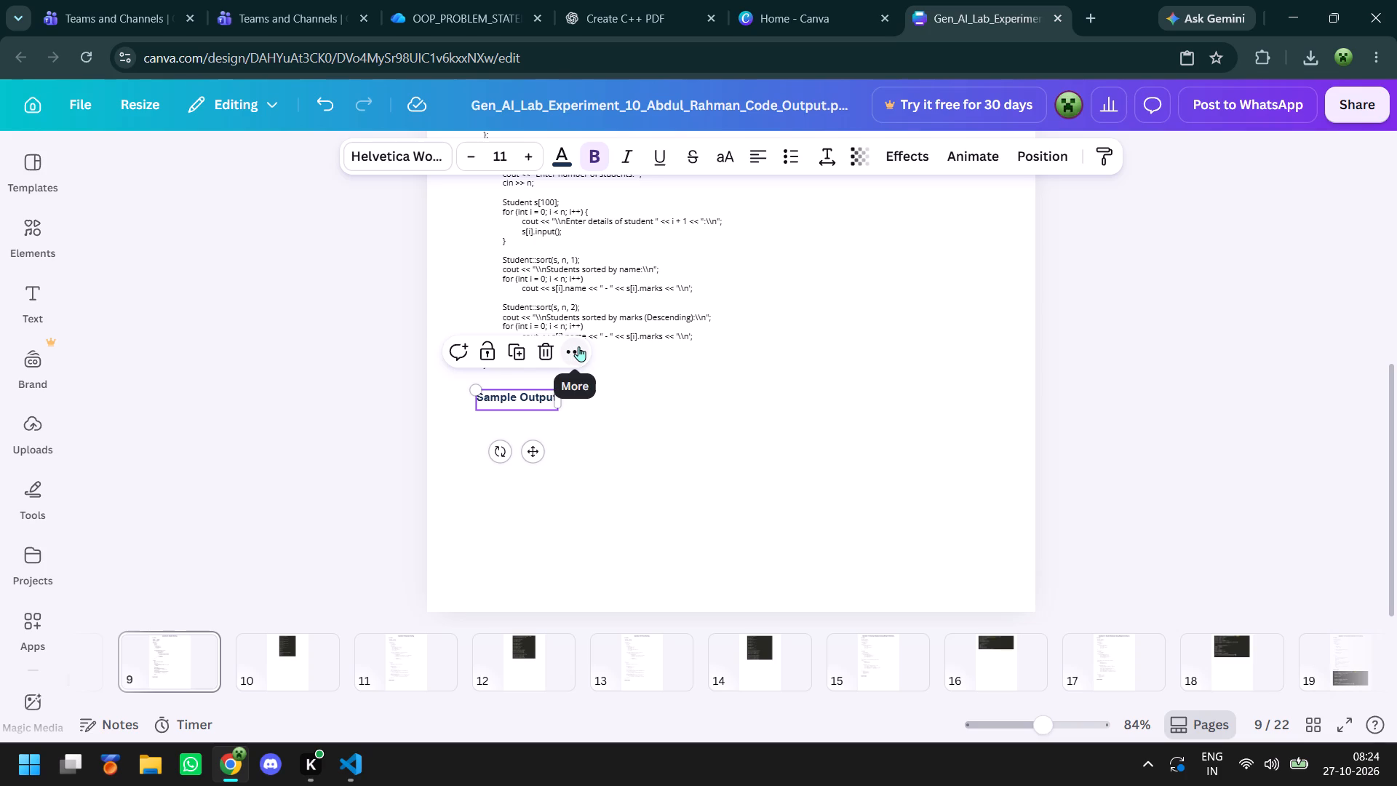
key(ctrl+x)
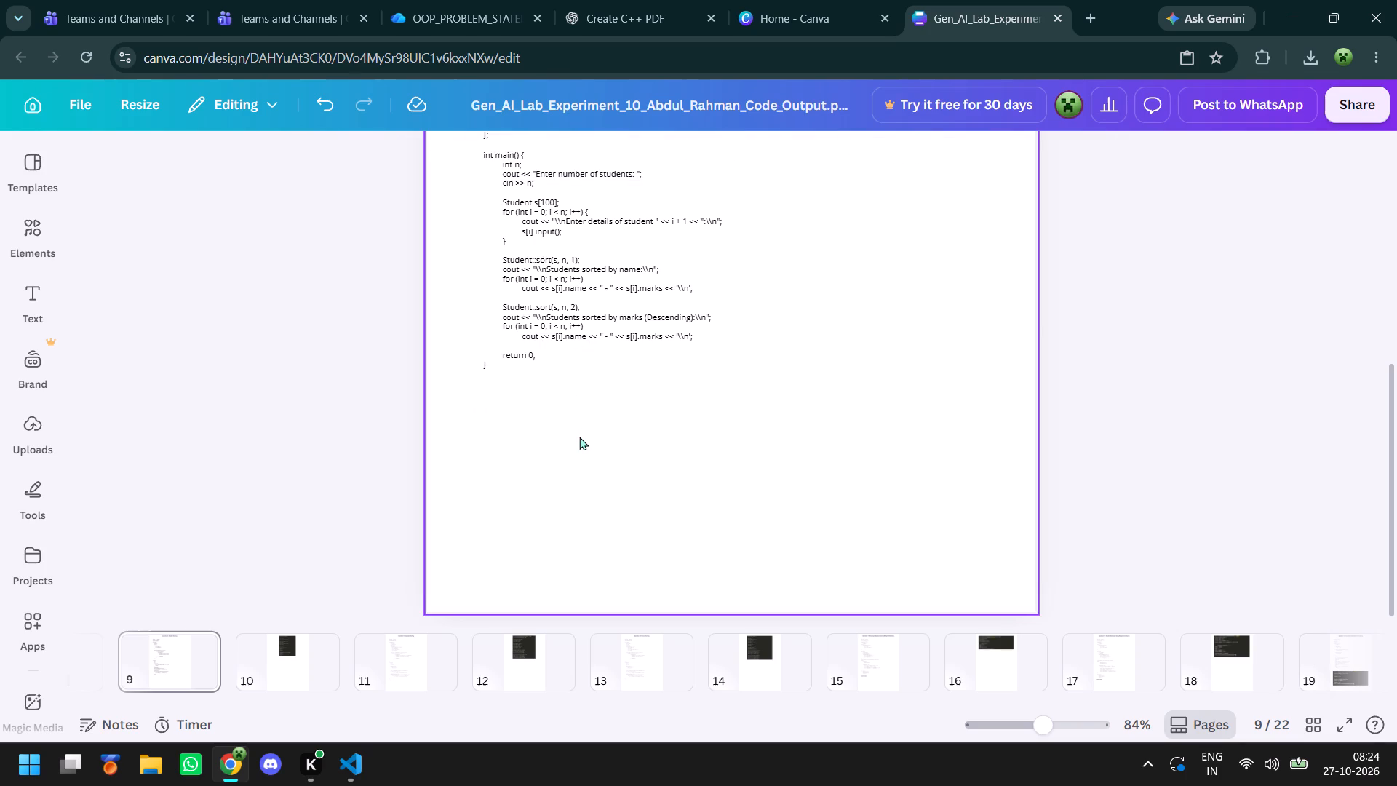
Group all the Question 8 code text boxes on page 9 and enlarge the group proportionally to use the freed space.
scroll(579, 437, up, 3)
ctrl+scroll(554, 465, down, 2)
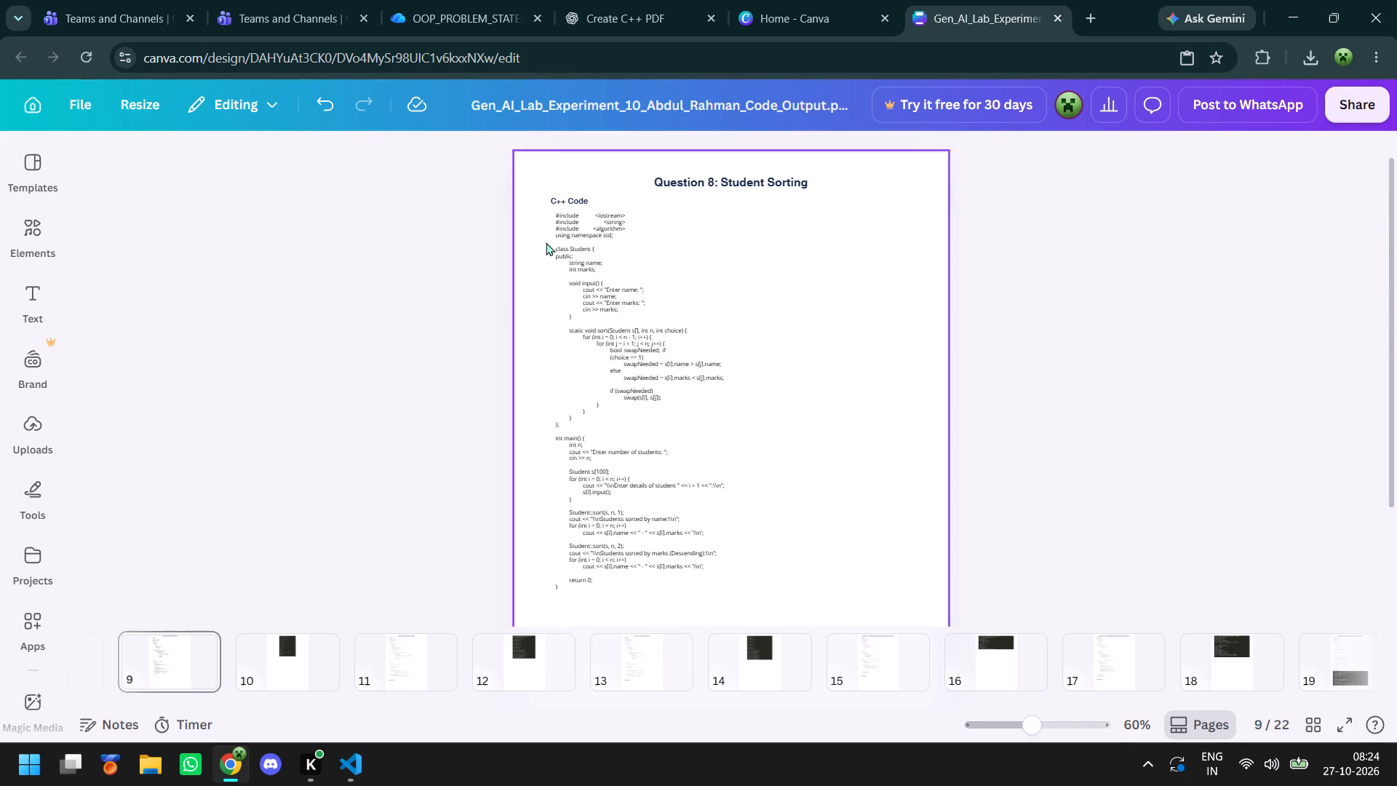
drag(542, 214, 808, 513)
scroll(803, 517, down, 1)
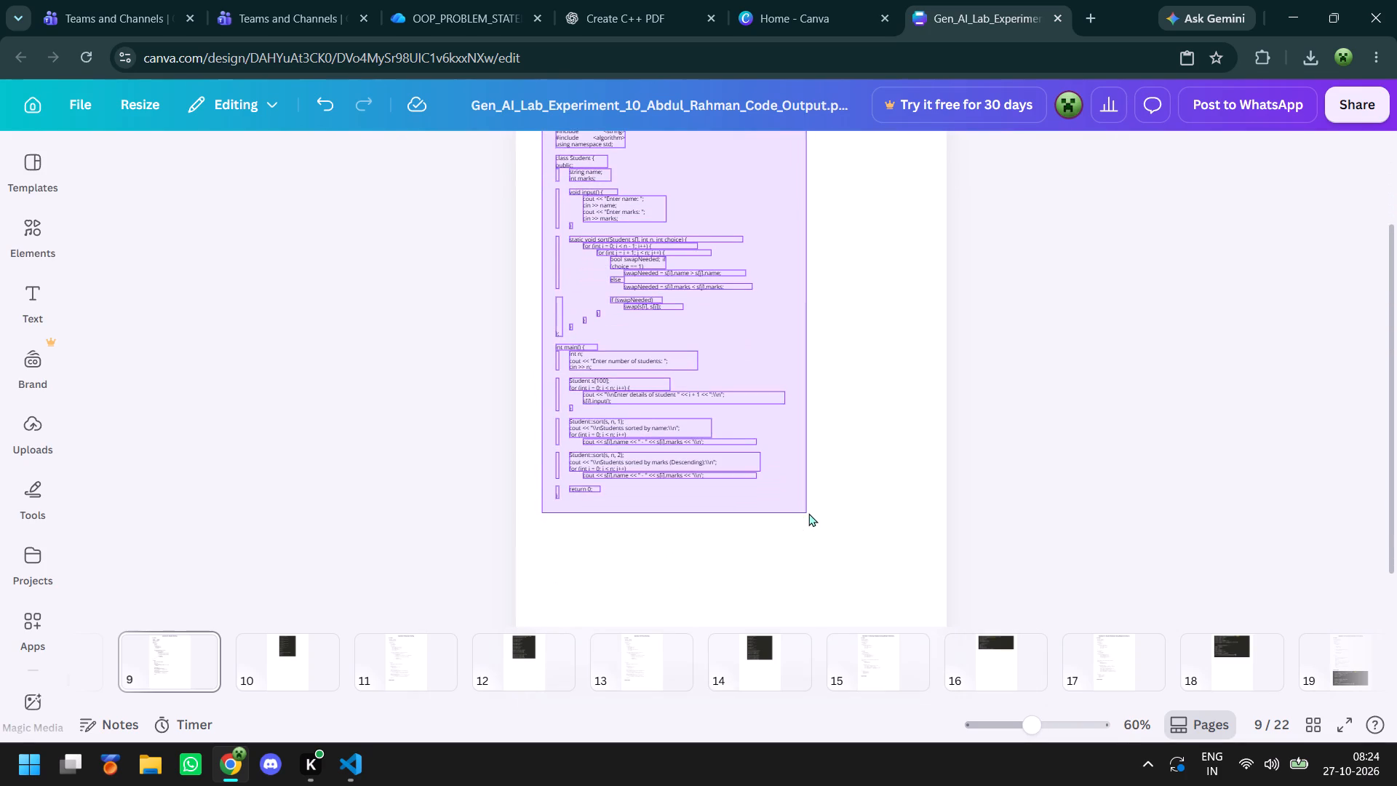
click(621, 541)
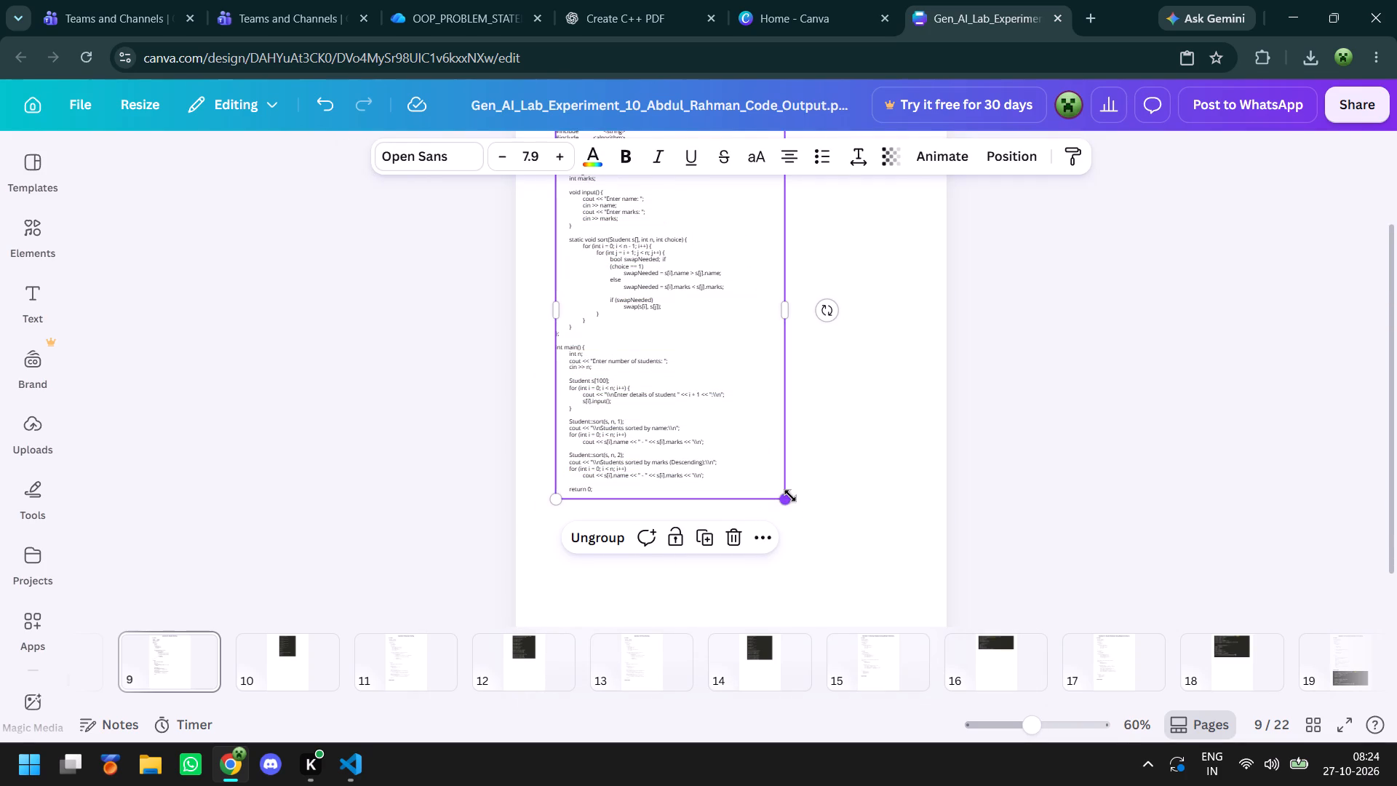
click(790, 496)
drag(781, 496, 839, 603)
click(459, 429)
scroll(1059, 447, up, 2)
scroll(750, 413, down, 2)
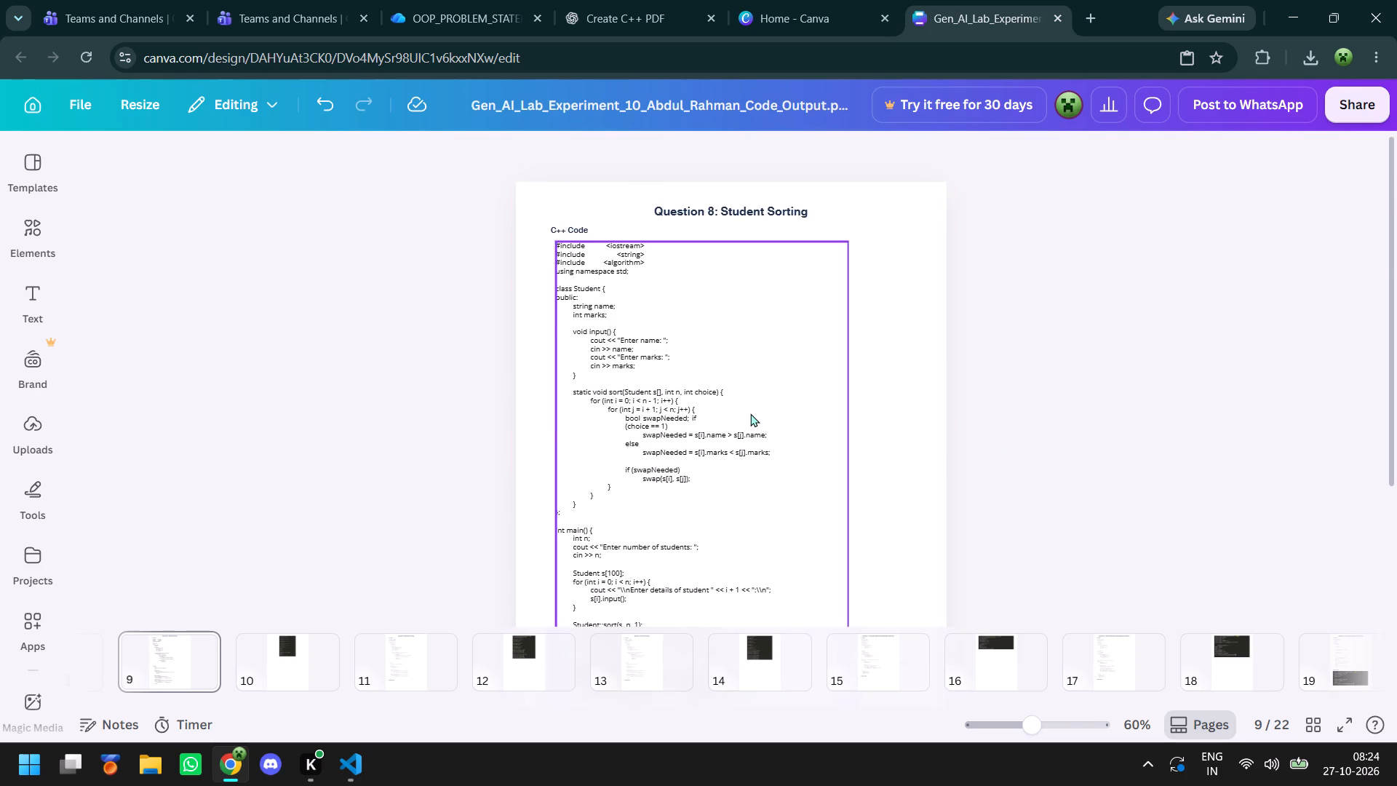
scroll(750, 413, down, 1)
Paste the cut Sample Output heading onto page 10.
click(301, 656)
scroll(633, 407, up, 2)
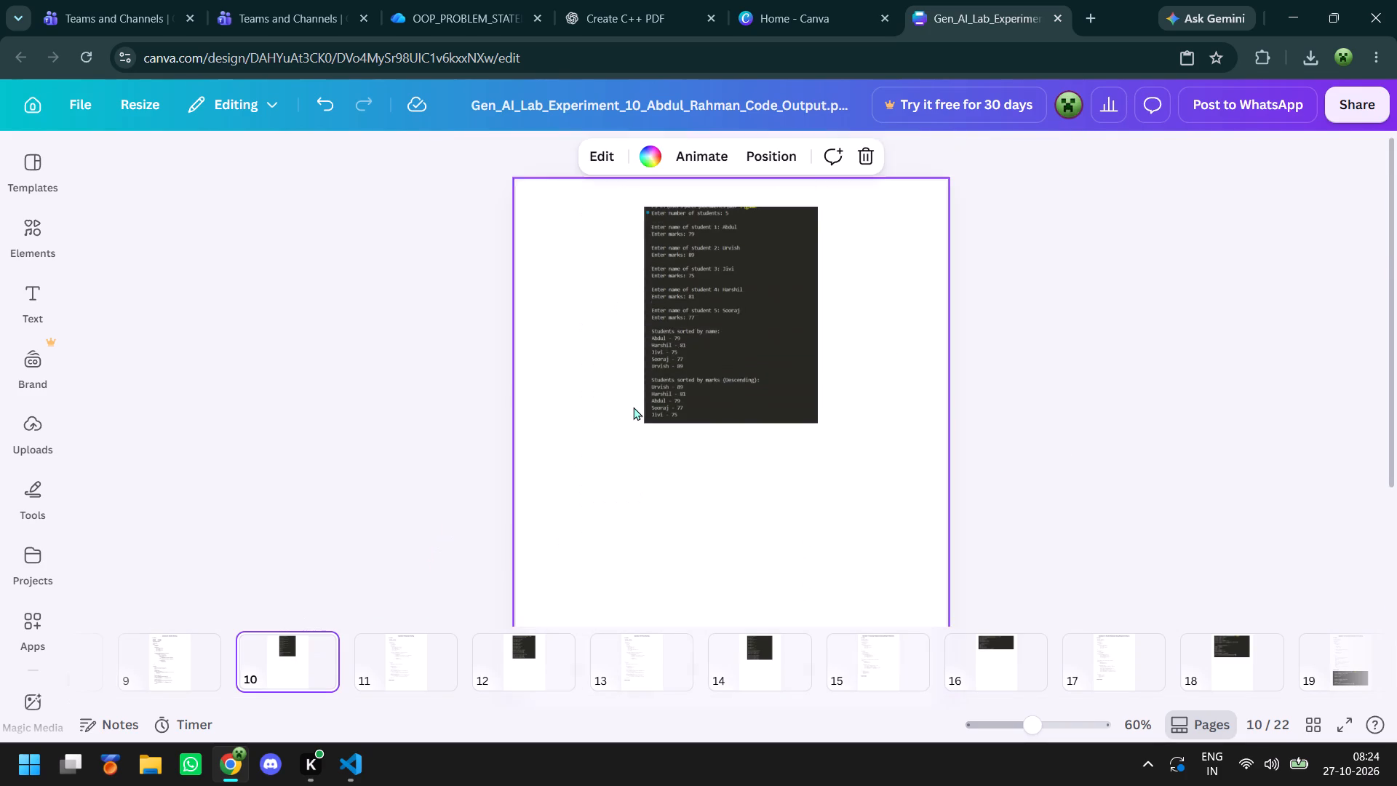
right_click(570, 306)
click(653, 408)
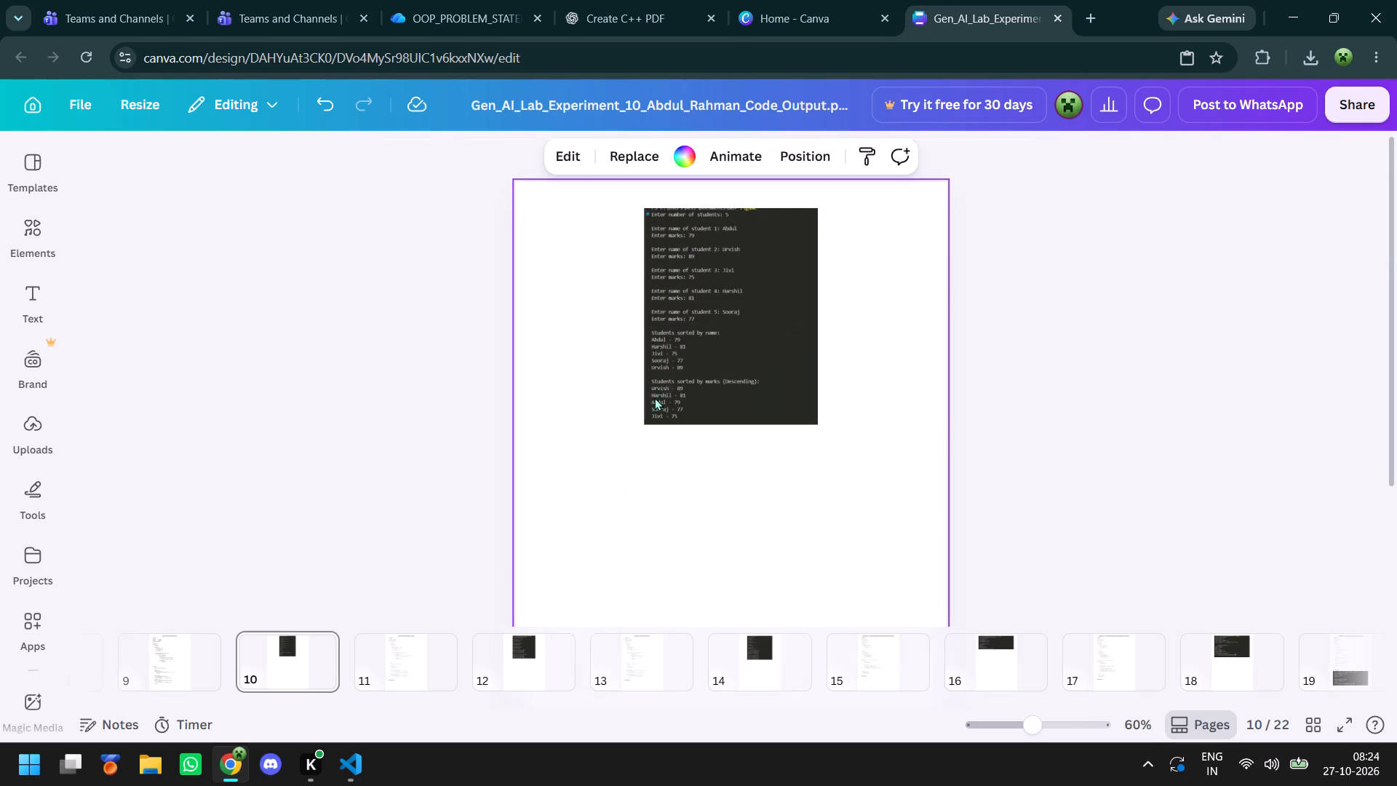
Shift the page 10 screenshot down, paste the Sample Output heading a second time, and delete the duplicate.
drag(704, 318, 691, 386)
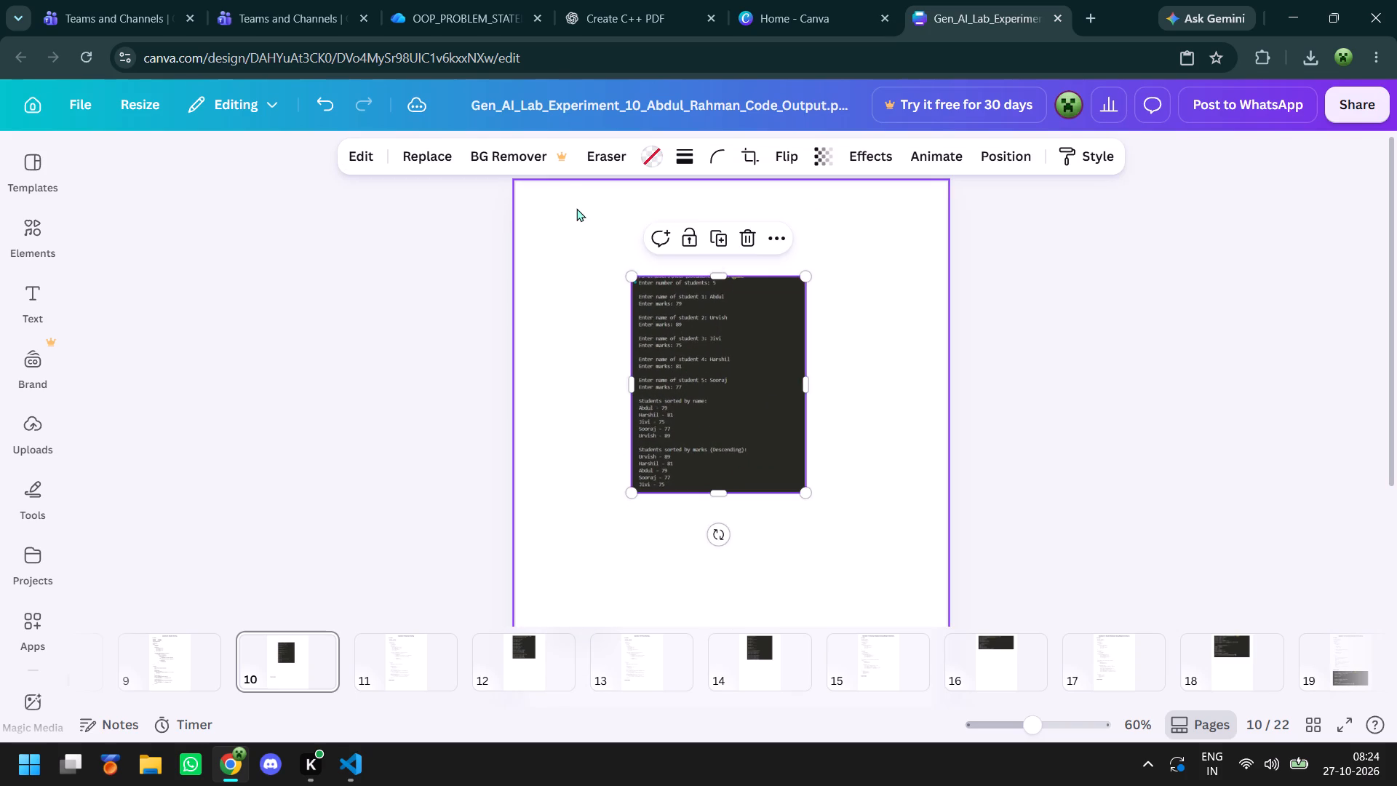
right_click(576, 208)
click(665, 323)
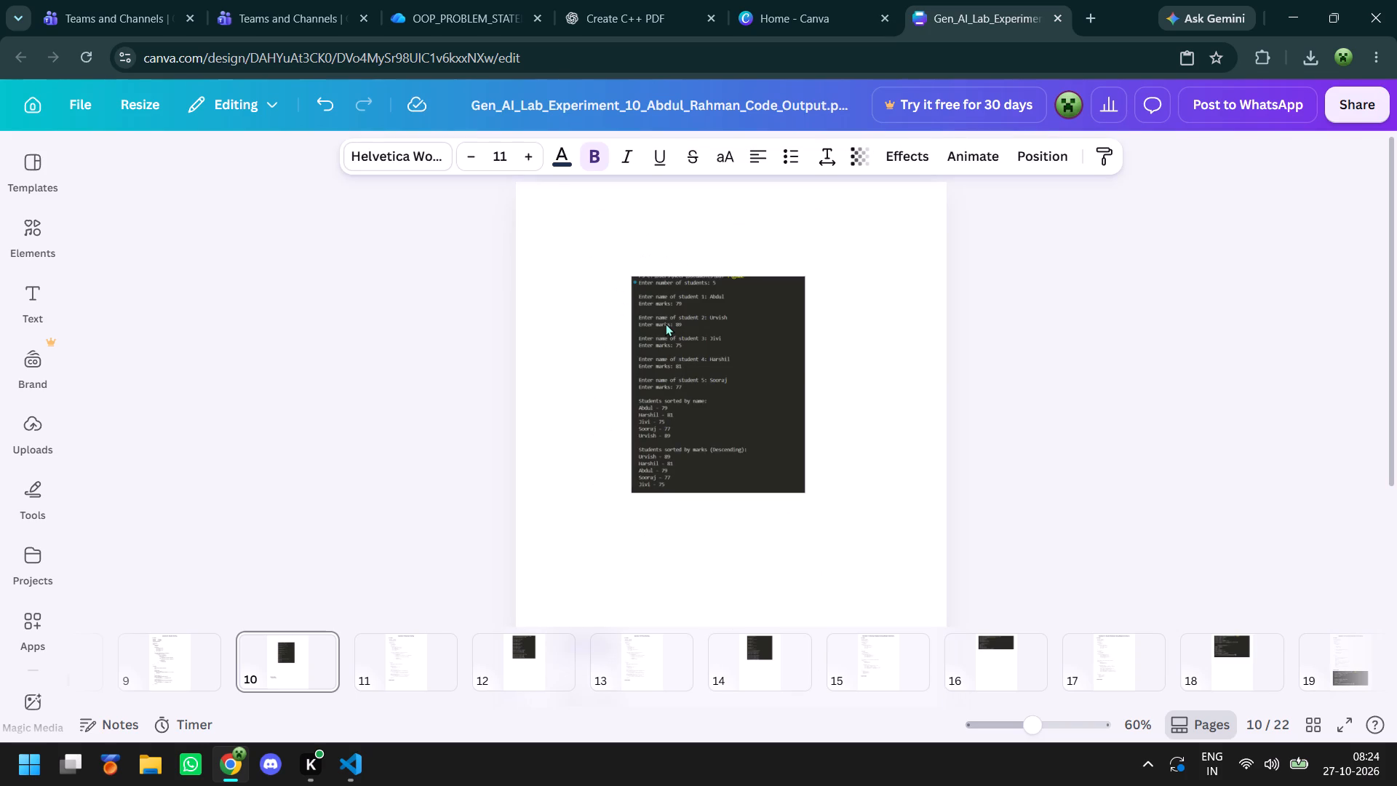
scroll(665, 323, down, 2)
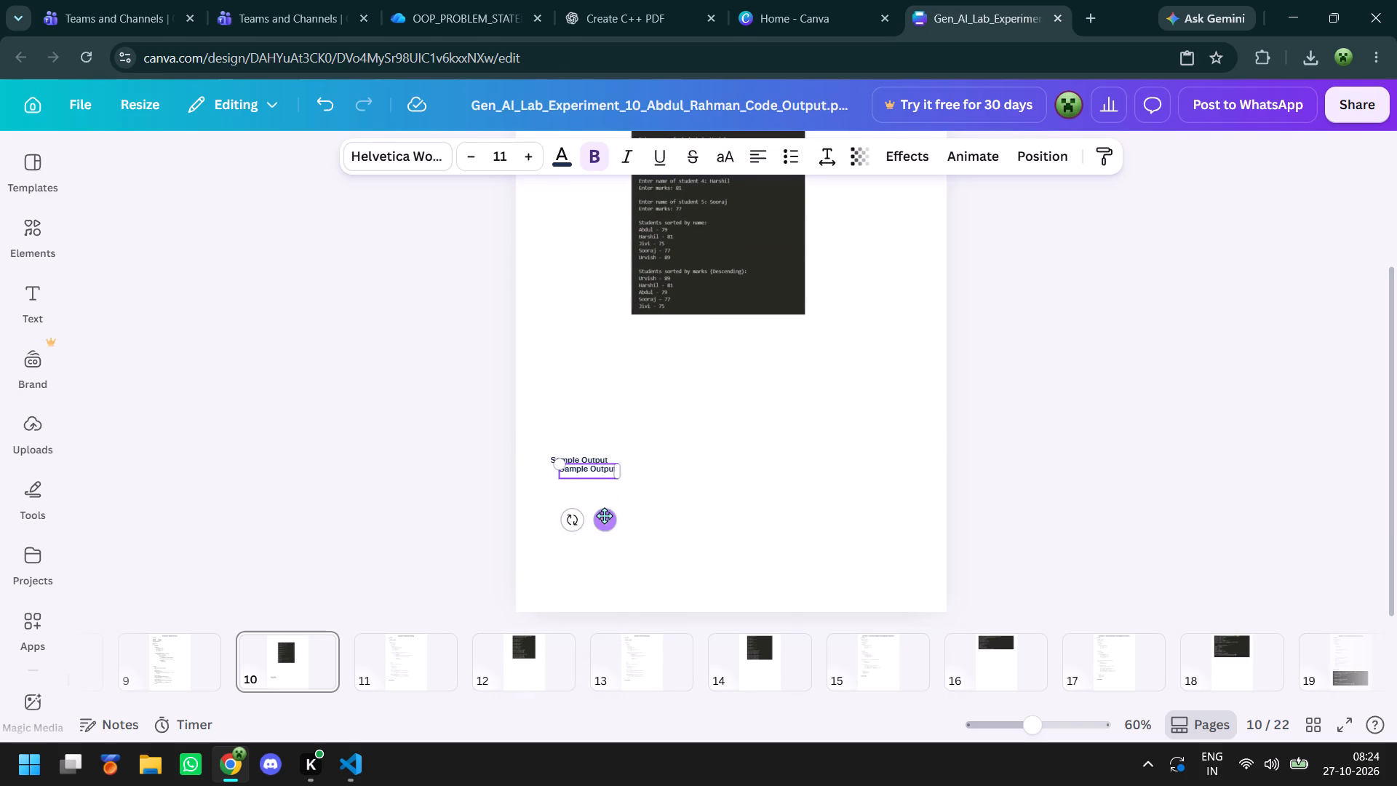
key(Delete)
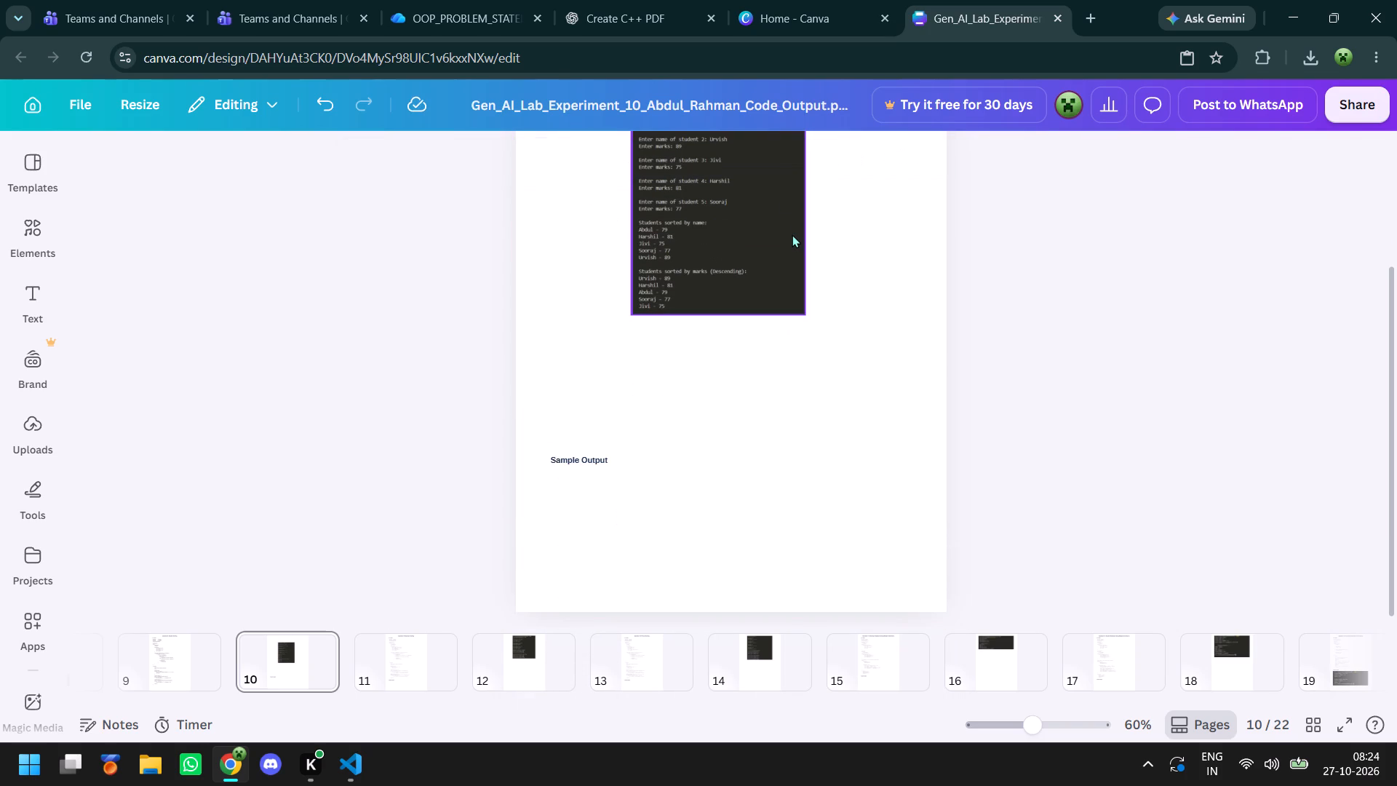
Move the Sample Output heading to the upper-left corner of page 10, above the screenshot.
click(570, 467)
drag(570, 467, 581, 404)
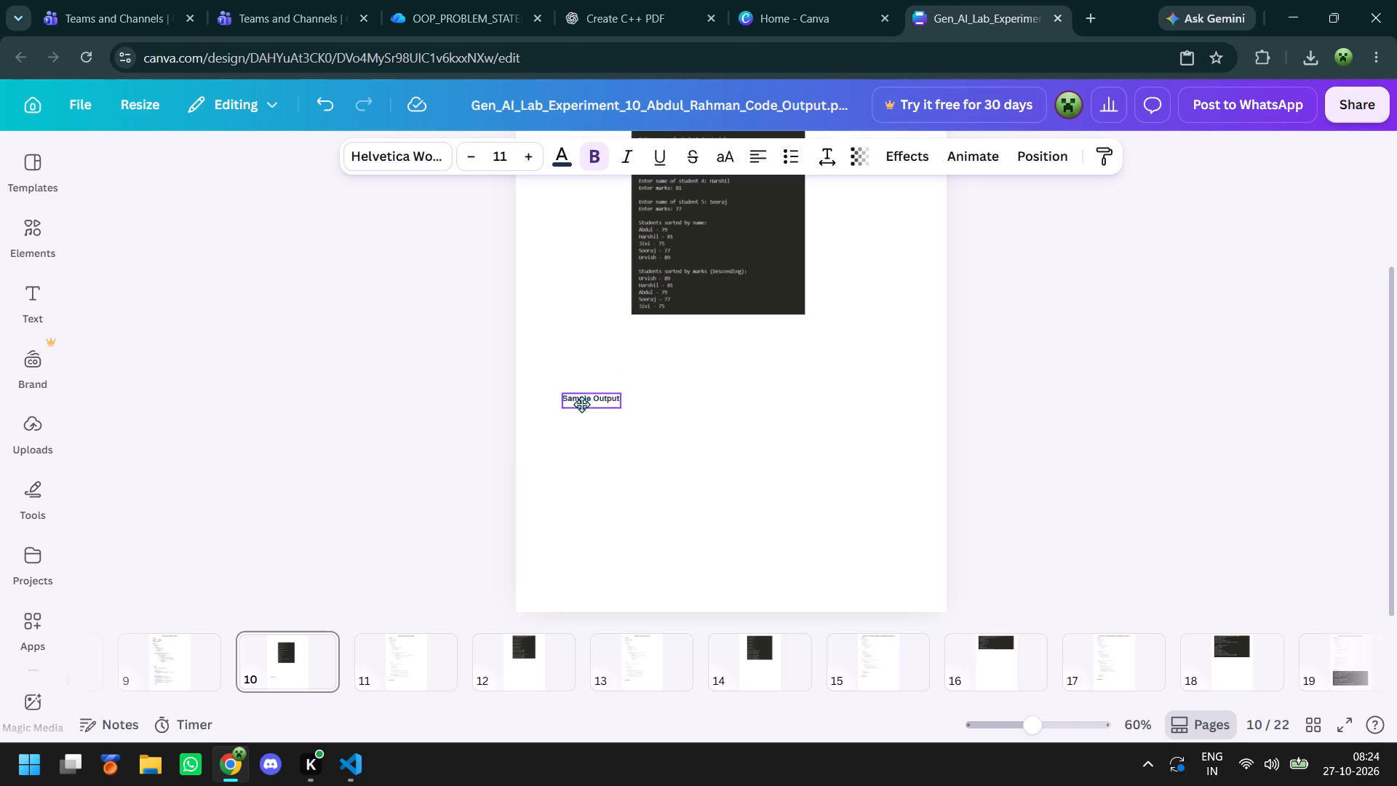
drag(581, 404, 586, 233)
scroll(589, 327, up, 4)
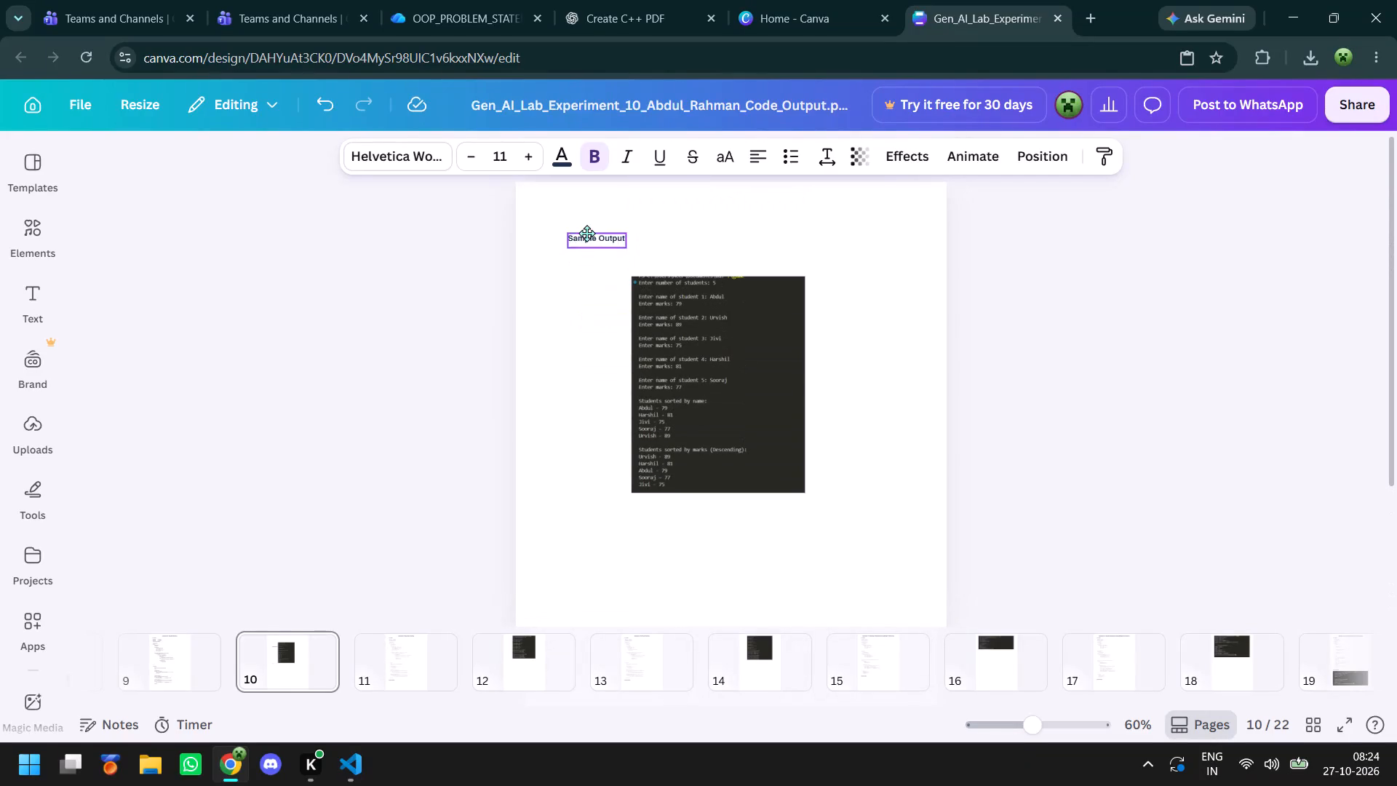
drag(586, 233, 566, 213)
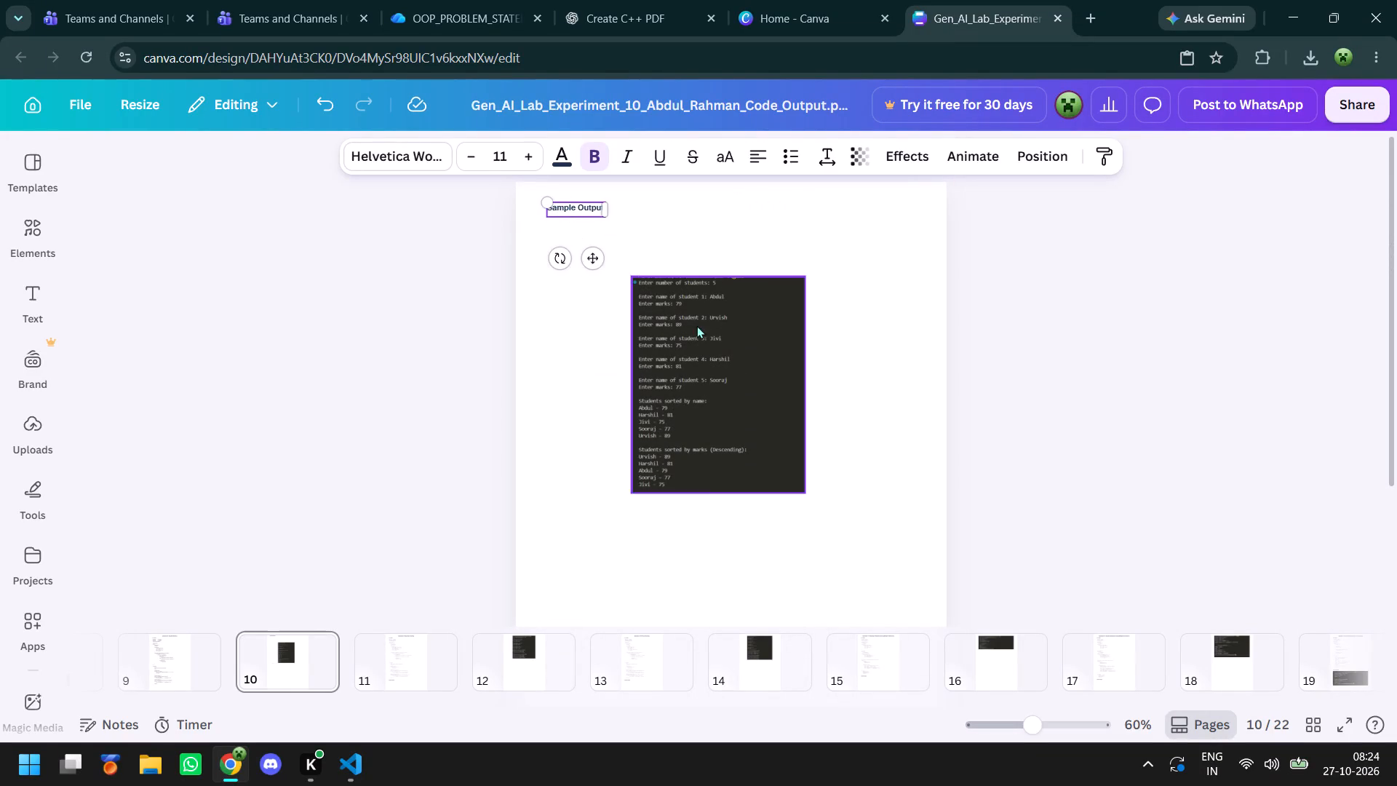
Move the output screenshot on page 10 directly below the Sample Output heading, aligned with the heading's left edge.
click(696, 325)
drag(699, 338, 619, 298)
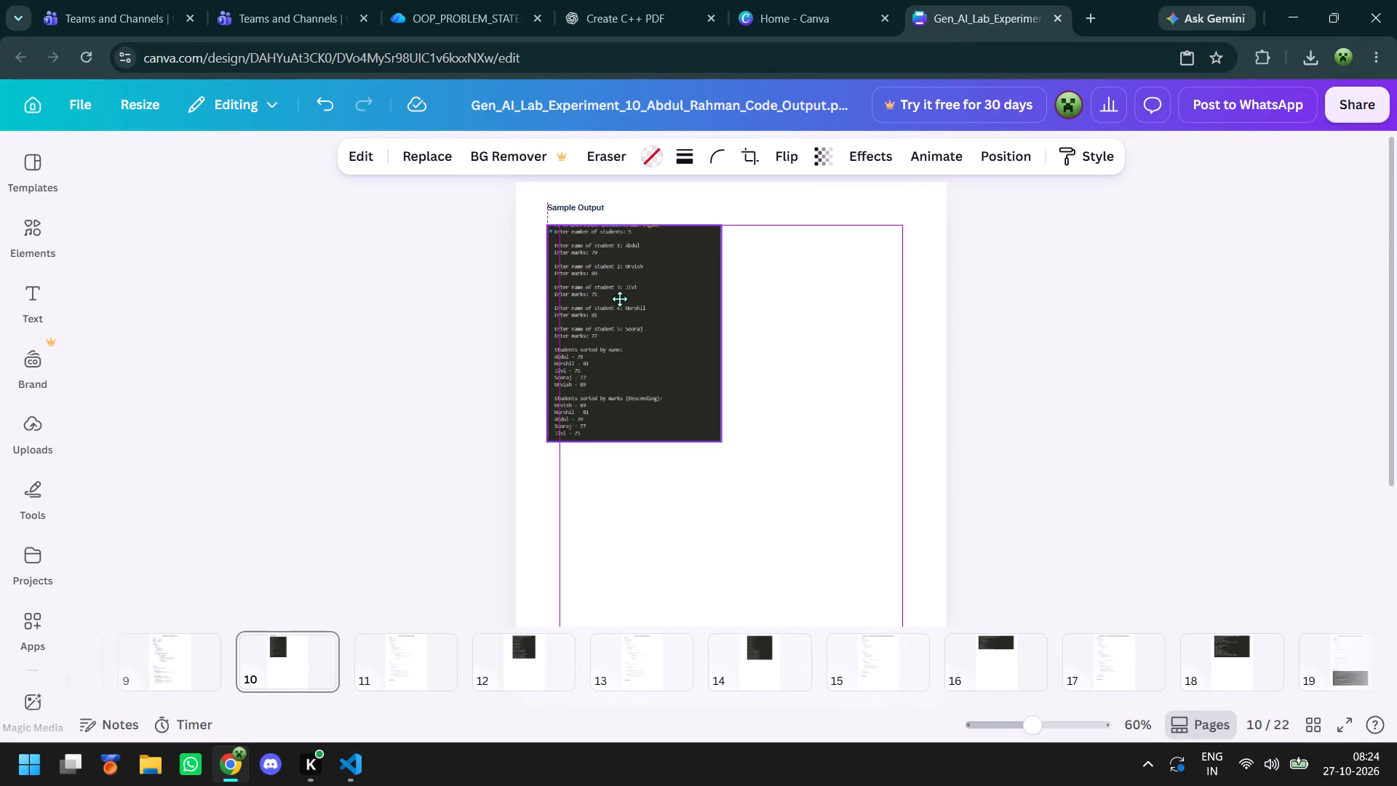
drag(619, 298, 611, 292)
click(420, 356)
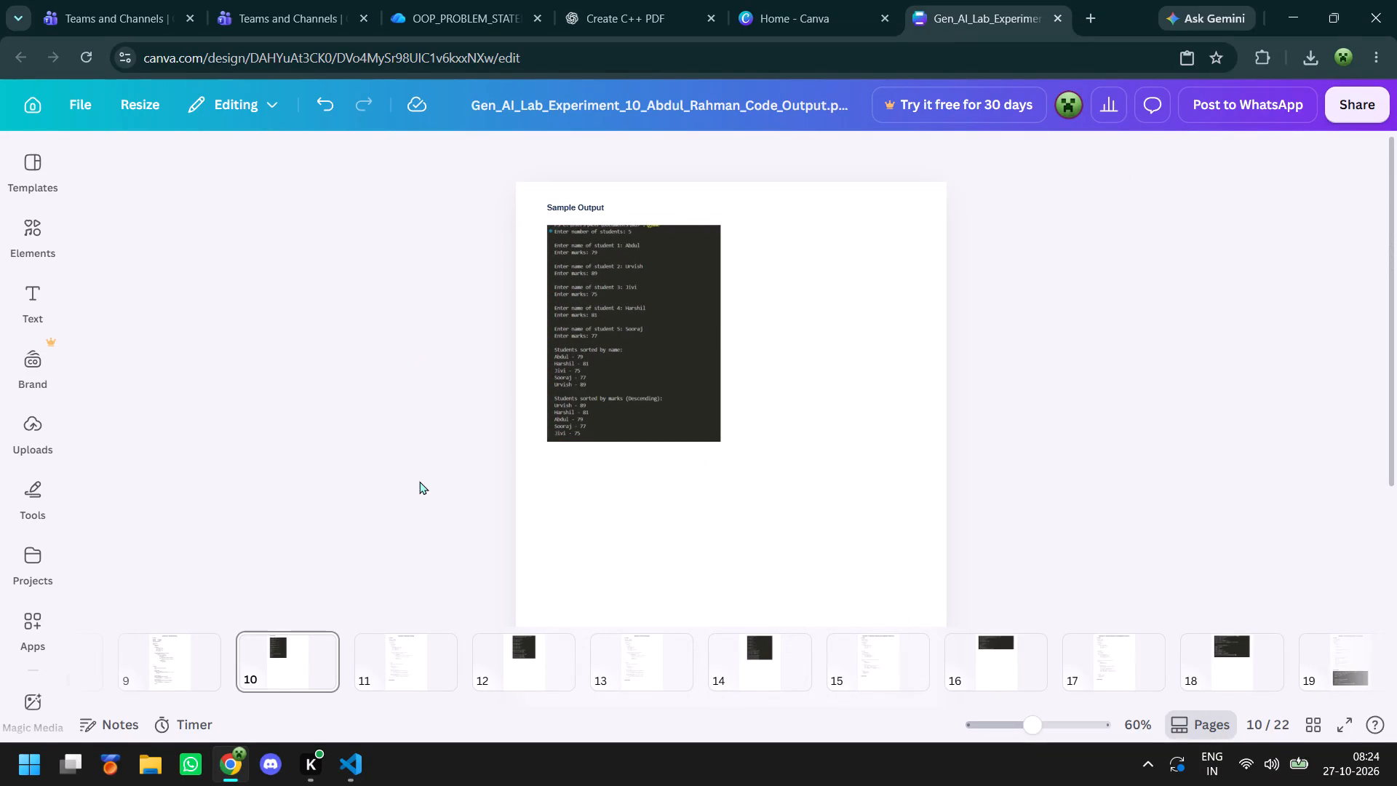
Change all the Employee Sorting code on page 11 to Open Sans and enlarge it to about 9.5 pt.
click(404, 660)
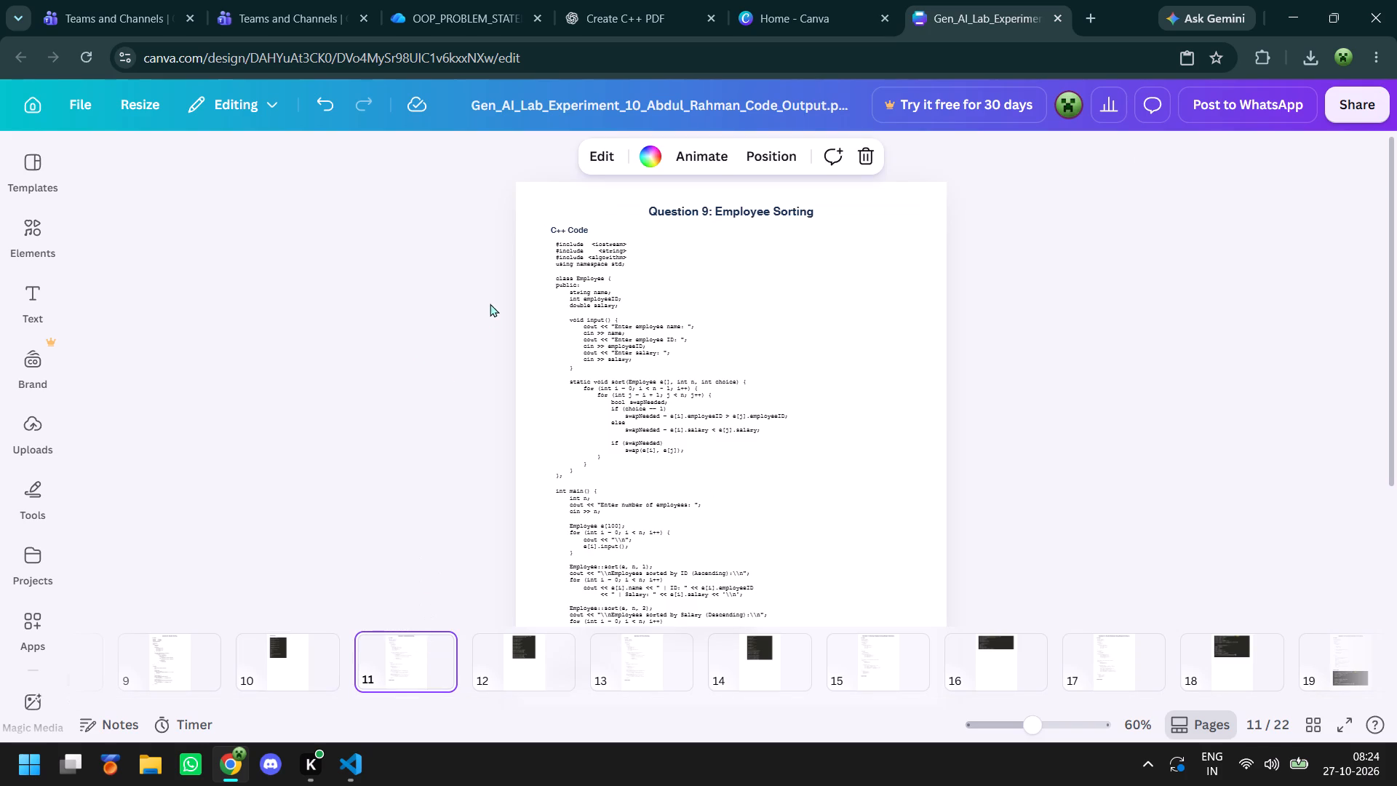
click(204, 675)
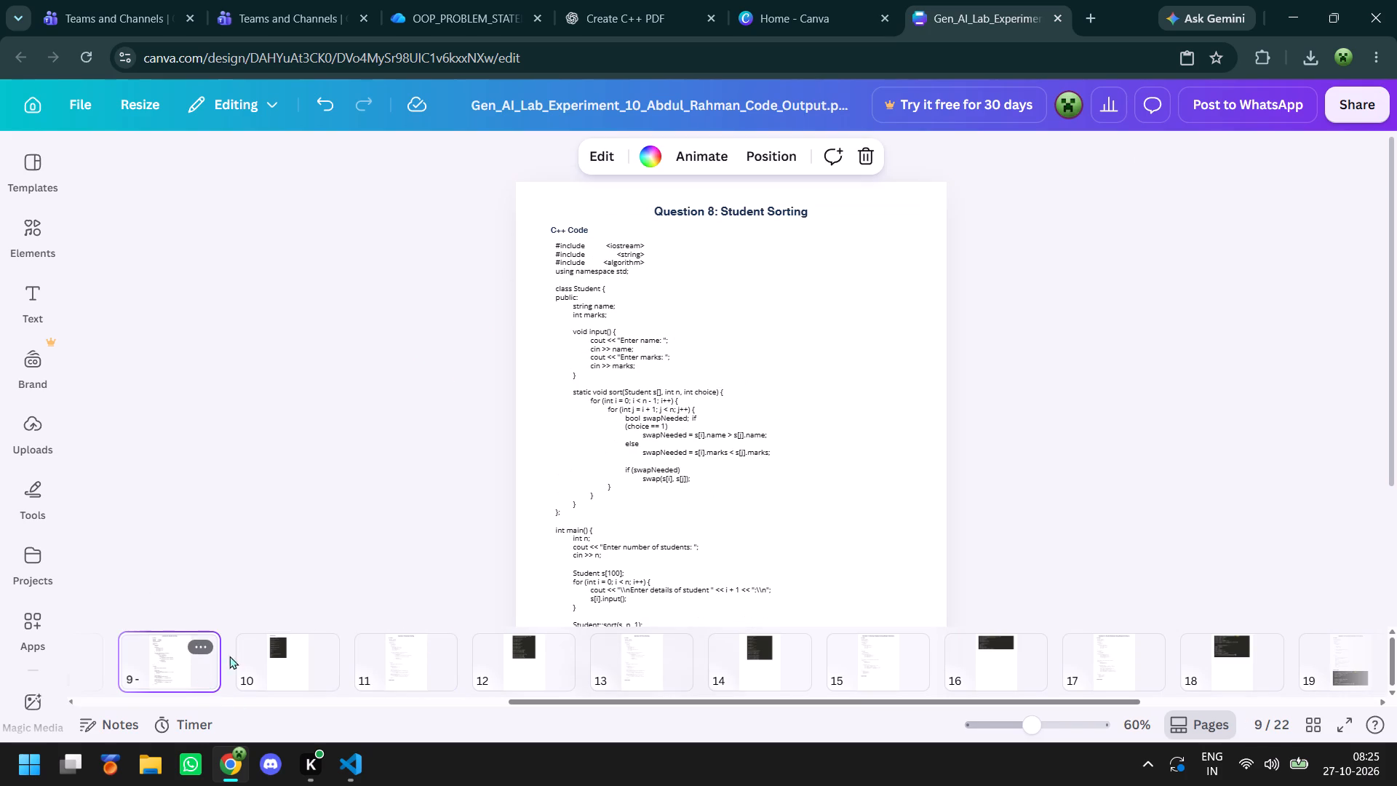
click(296, 651)
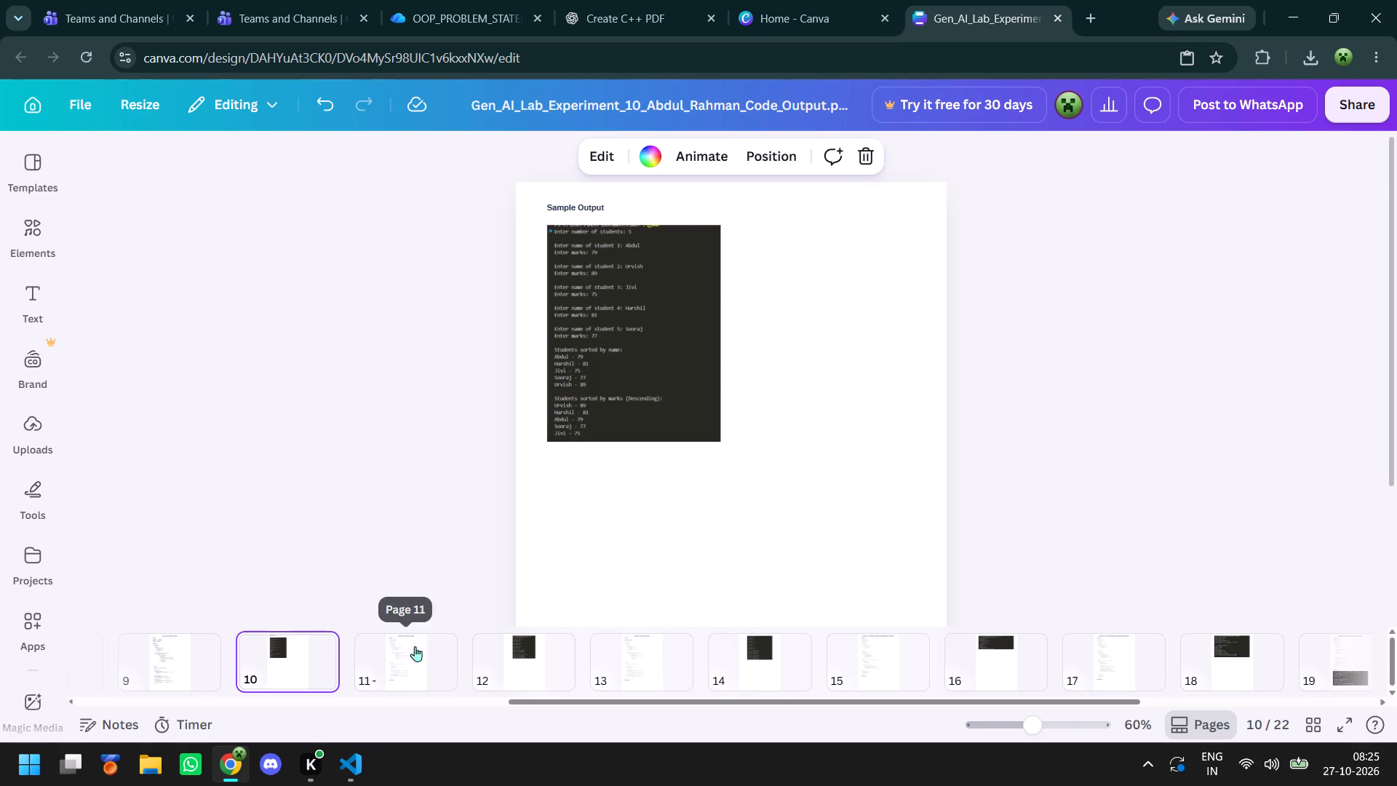
click(391, 646)
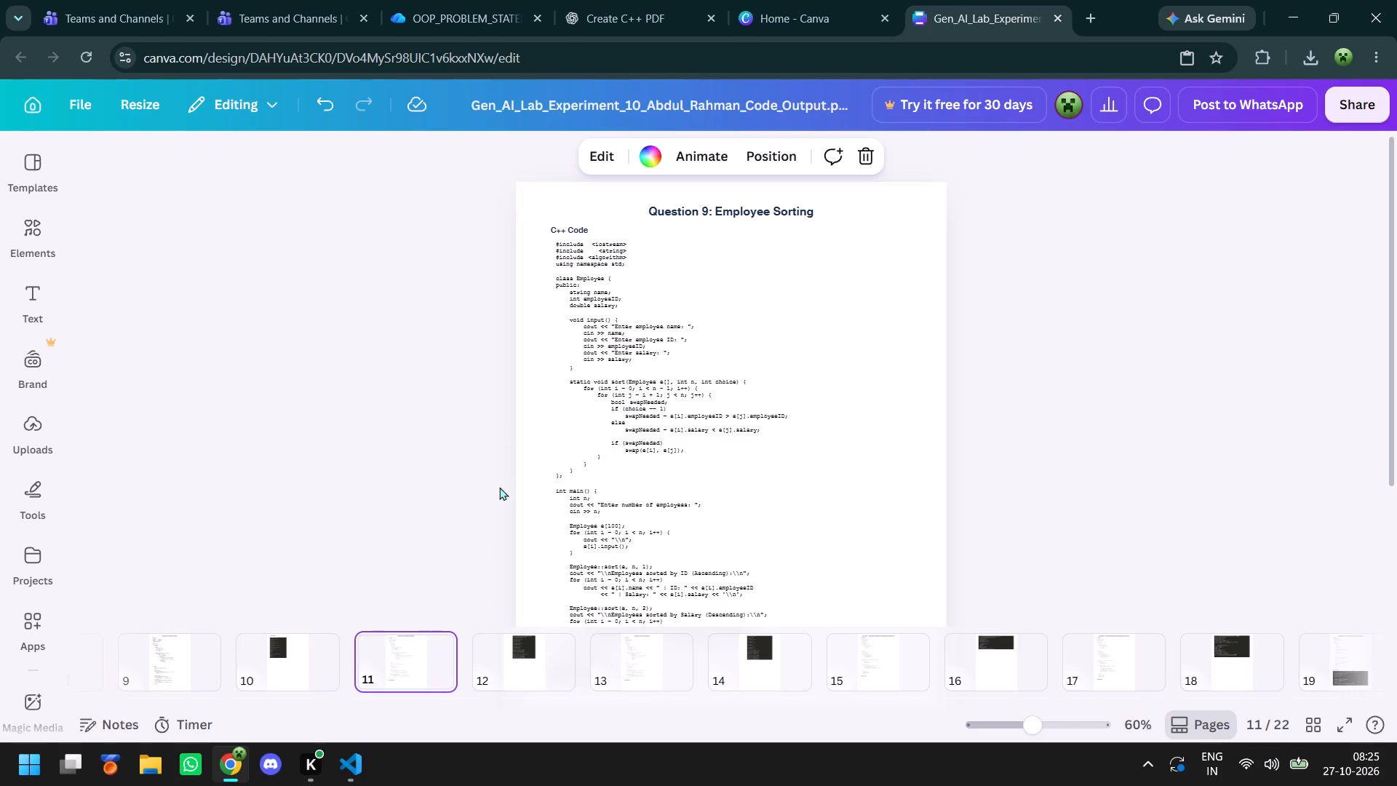
drag(549, 241, 687, 435)
scroll(687, 435, down, 1)
drag(687, 435, 805, 565)
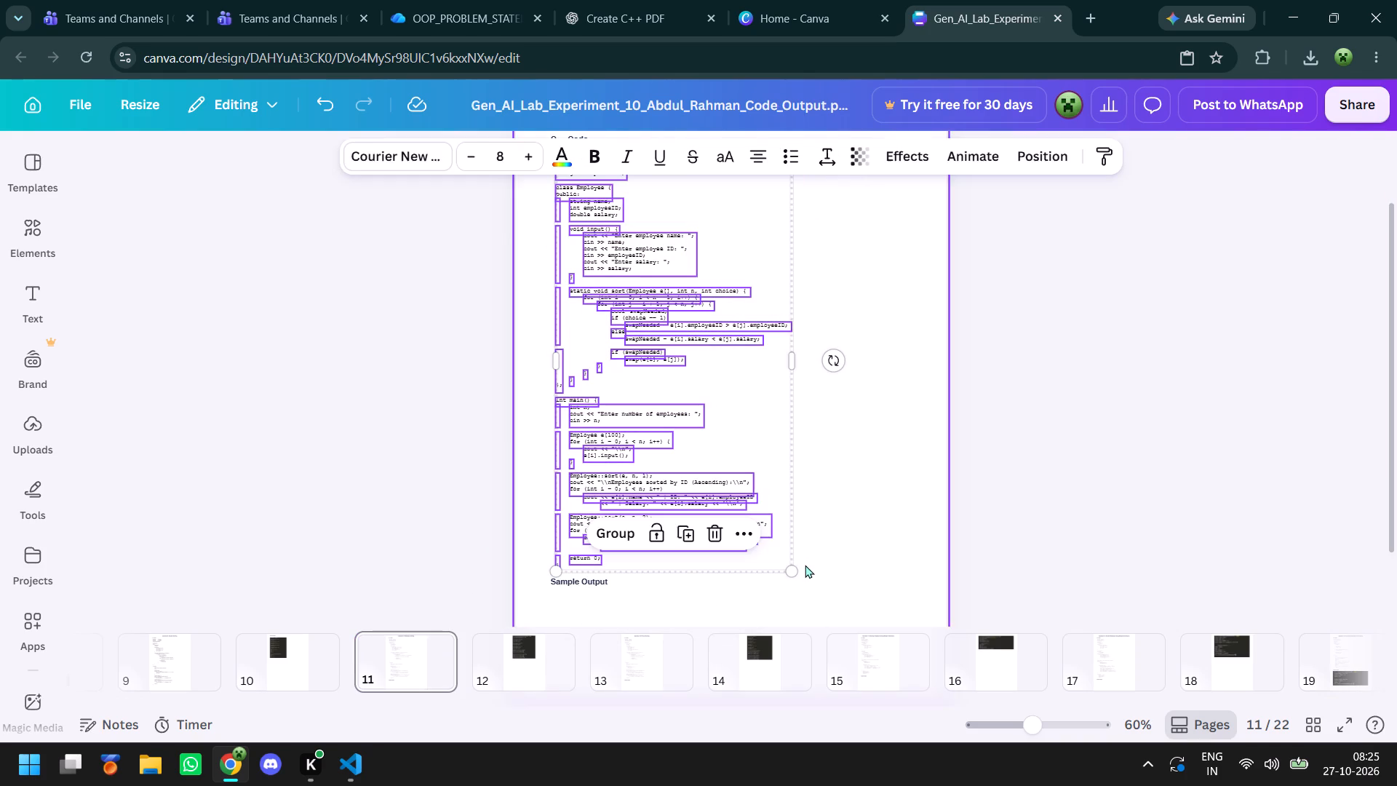
click(397, 154)
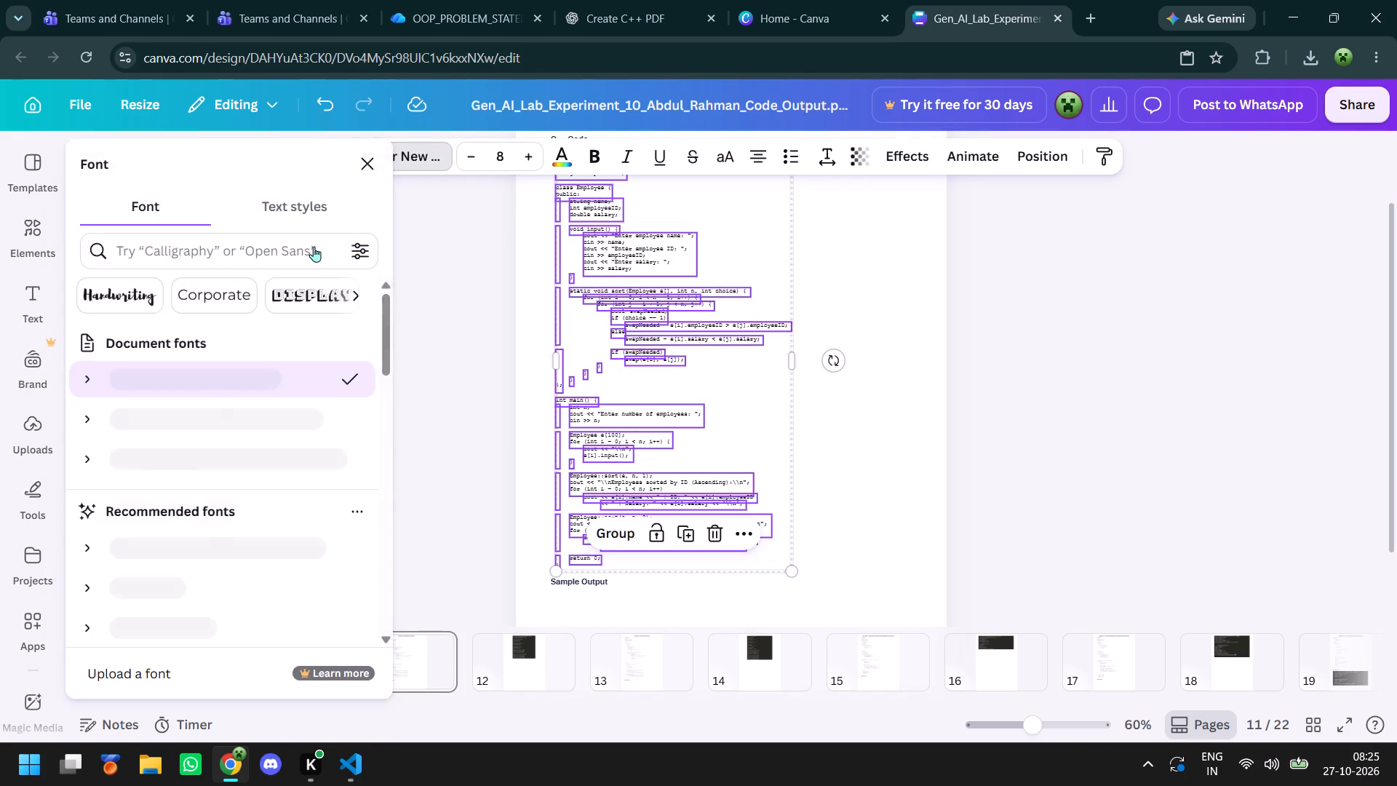
click(207, 507)
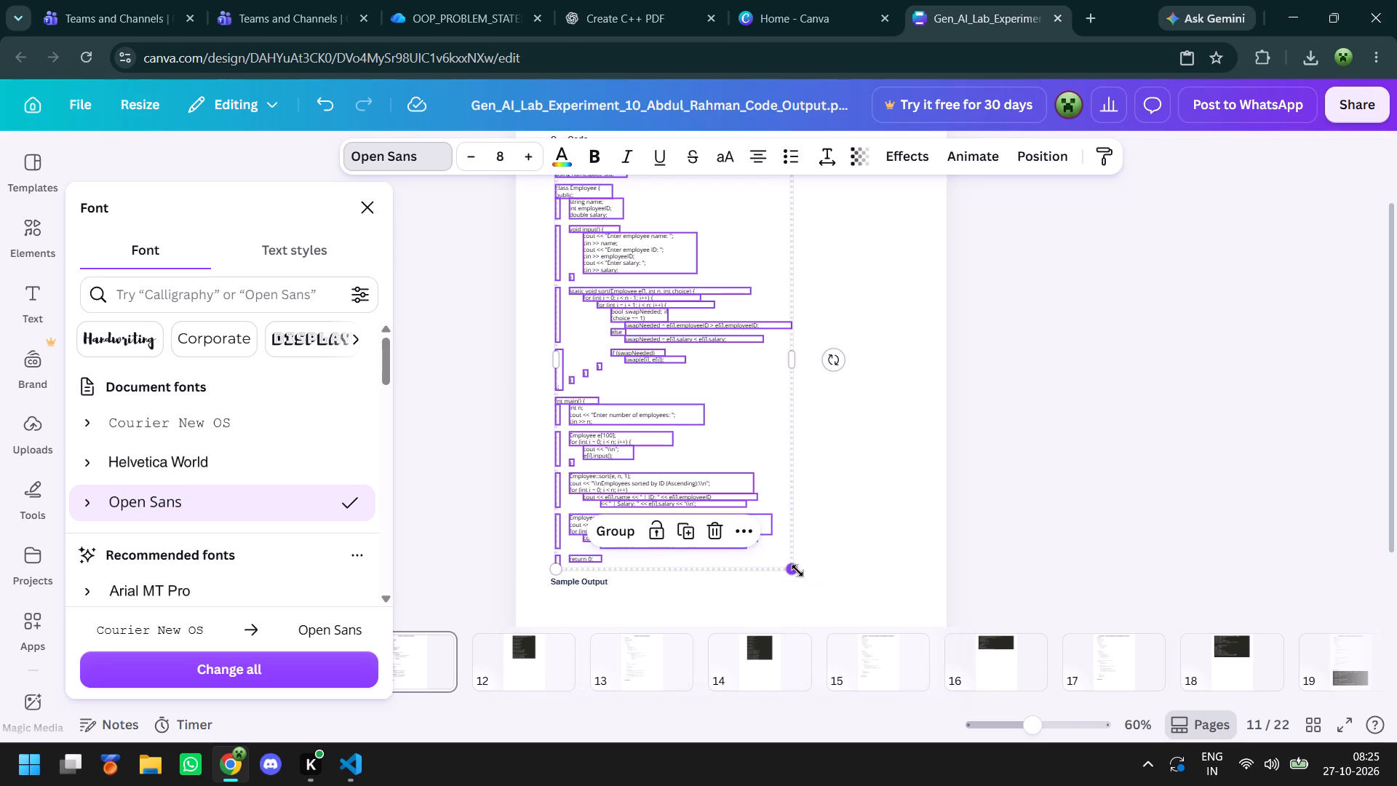
drag(797, 571, 848, 635)
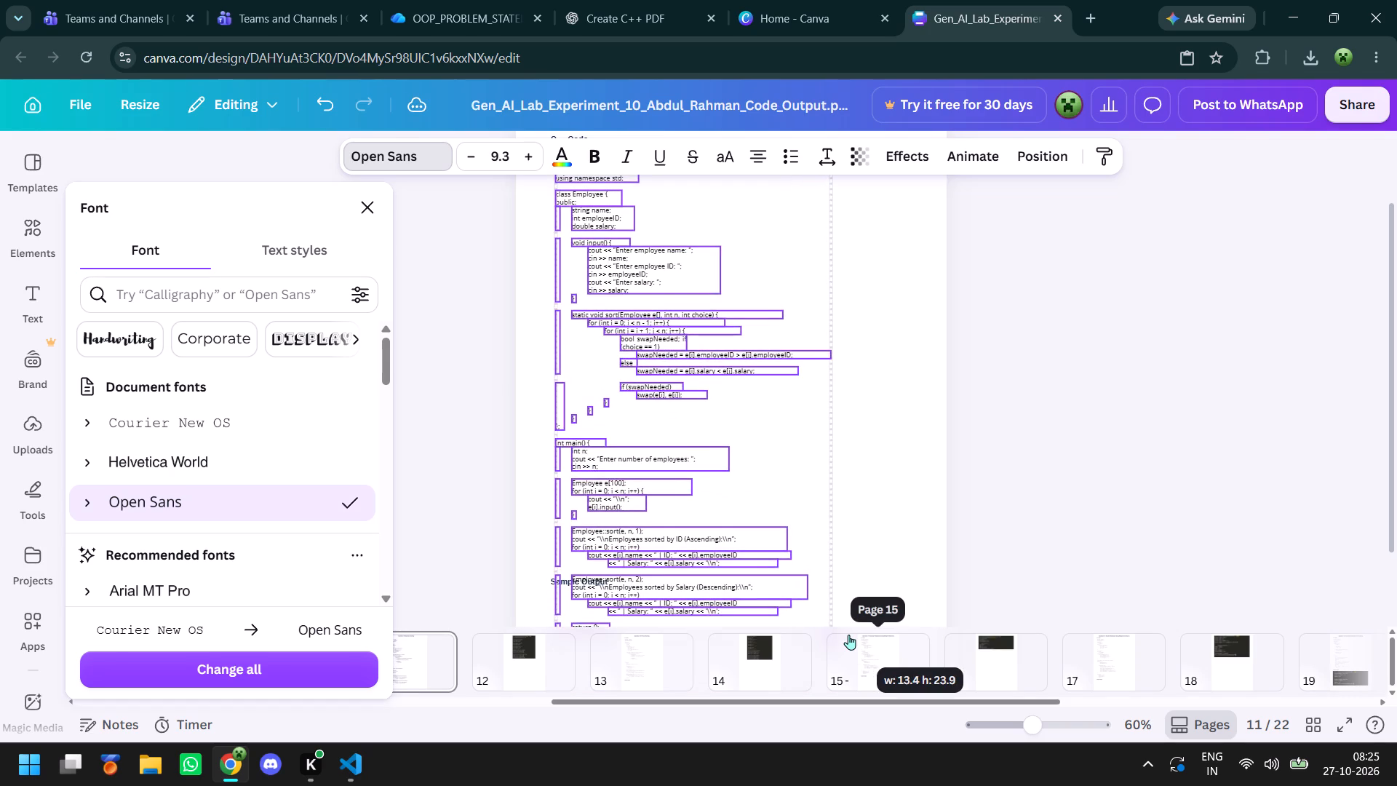
drag(848, 635, 851, 641)
click(1040, 442)
scroll(1005, 474, down, 2)
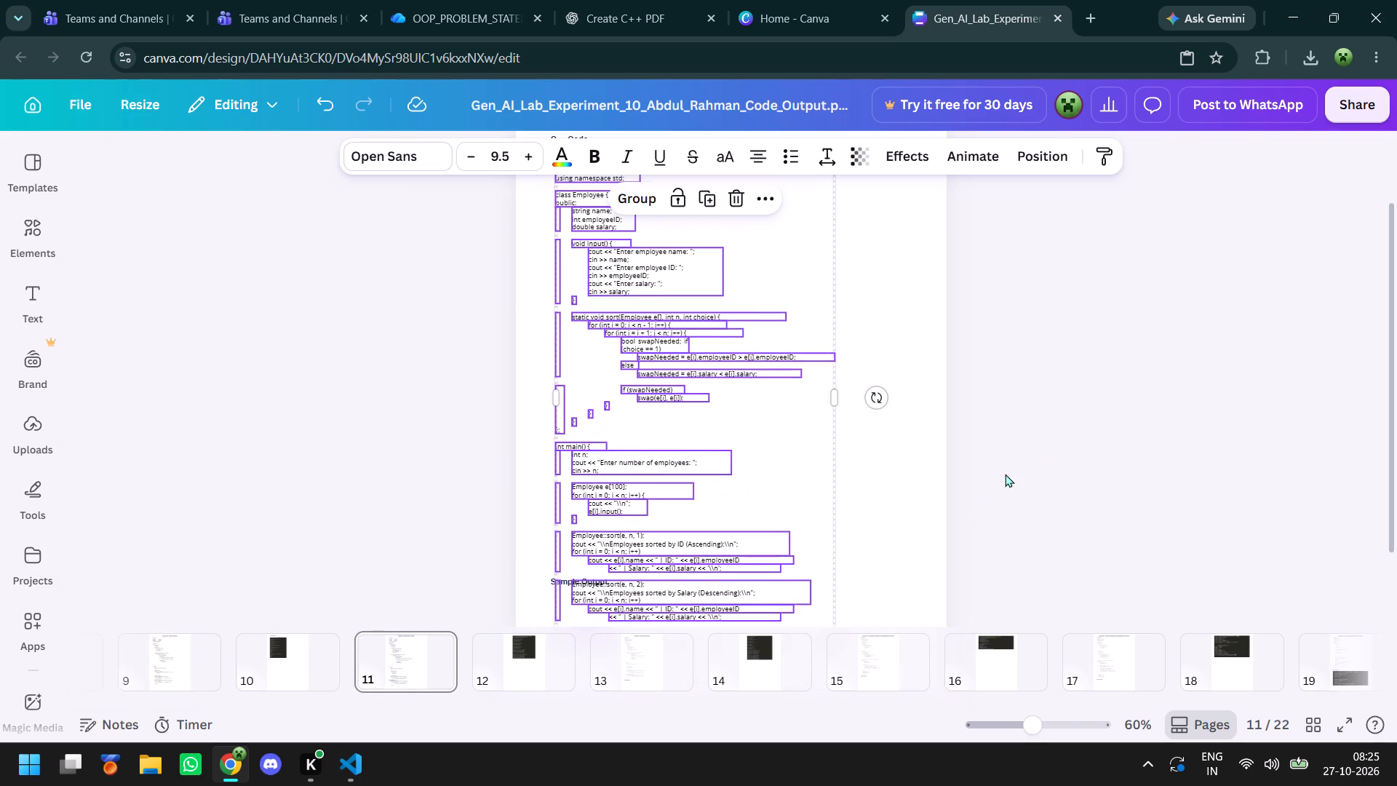
click(420, 409)
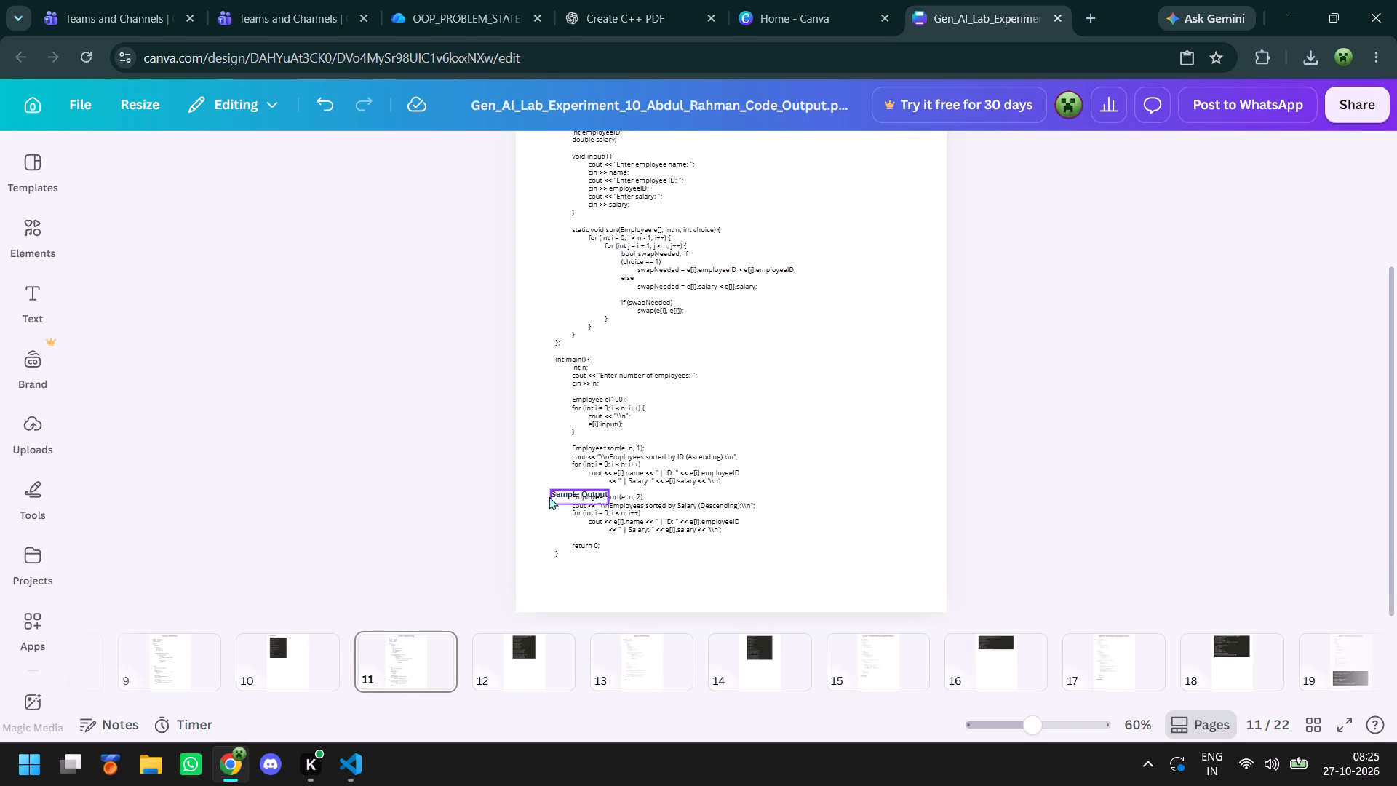
Cut the Sample Output heading from page 11 and paste it into the upper-left corner of page 12.
click(550, 494)
key(ctrl+x)
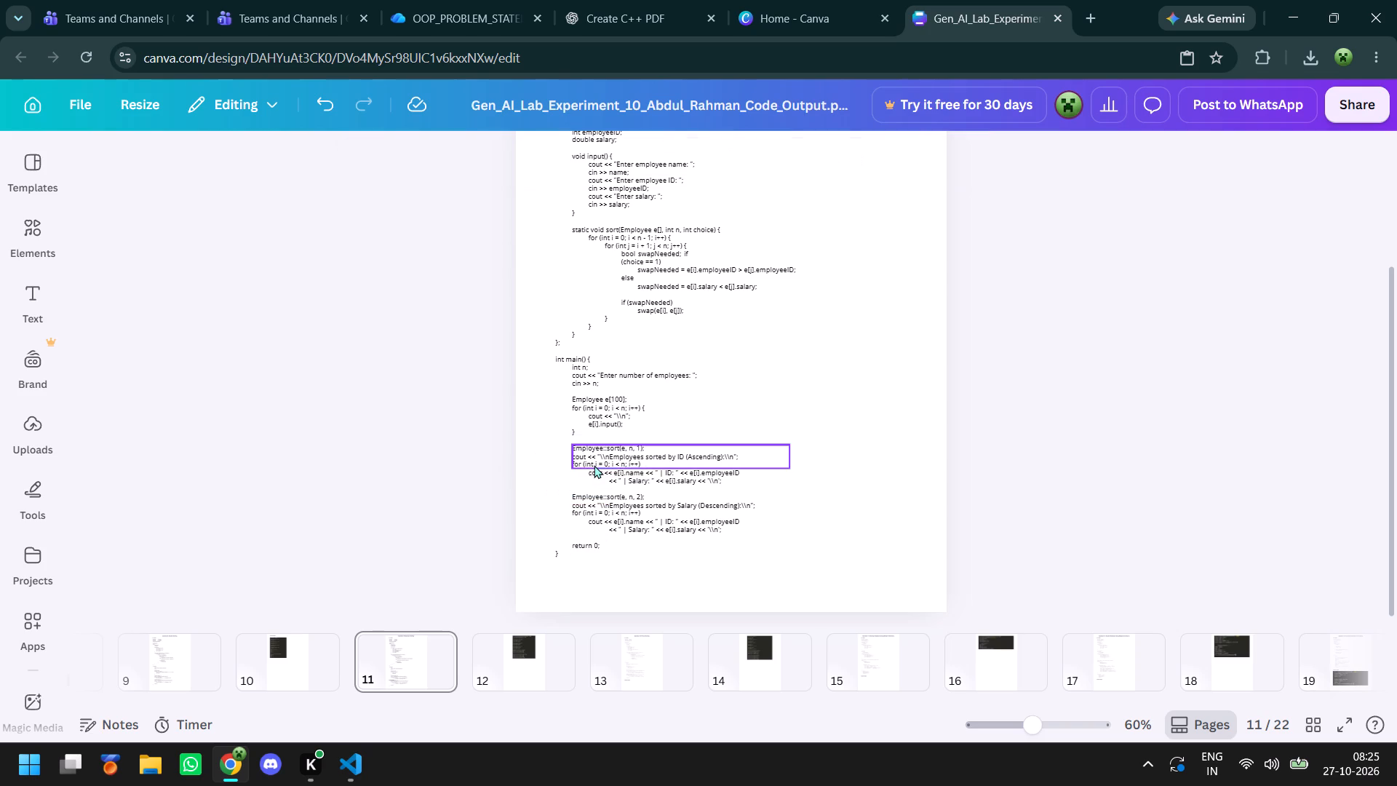
click(502, 667)
right_click(605, 418)
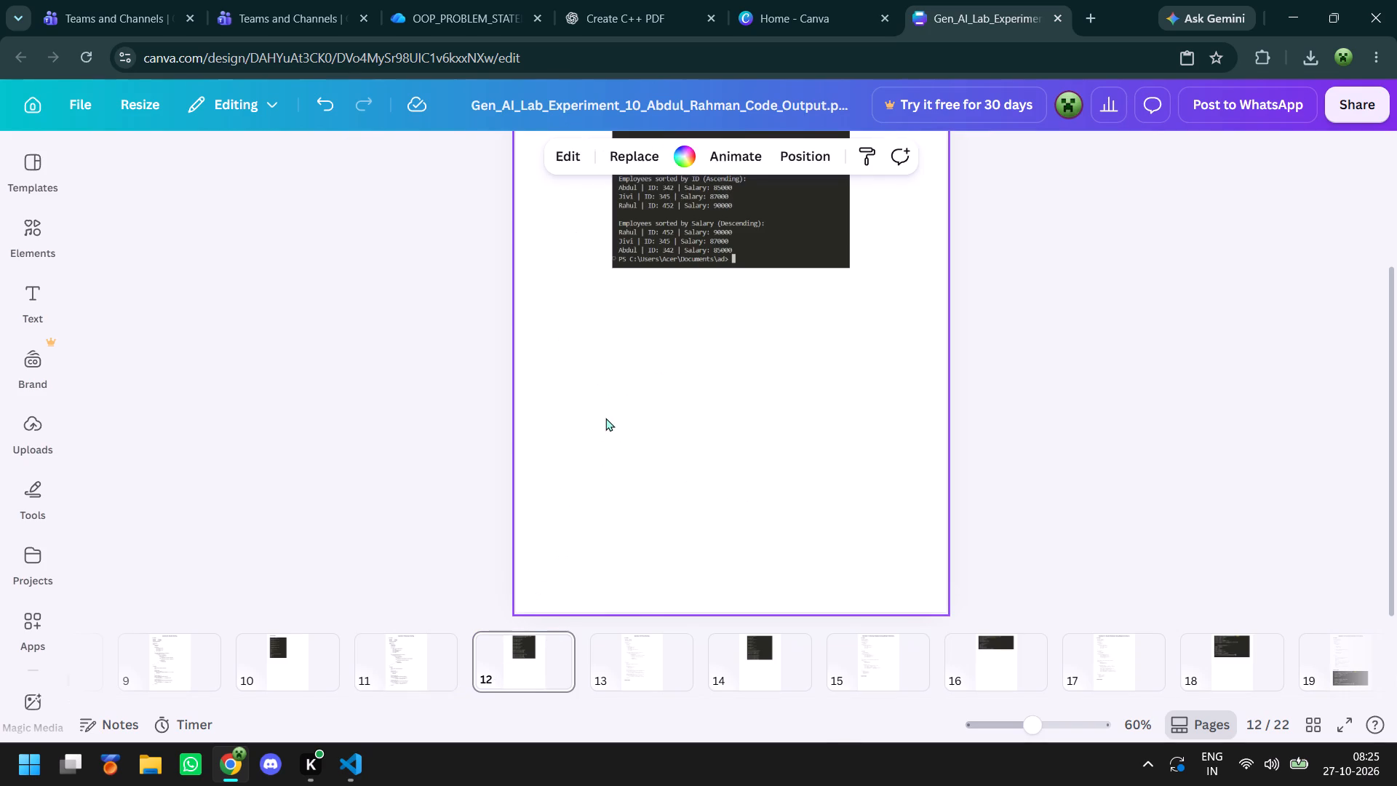
click(676, 501)
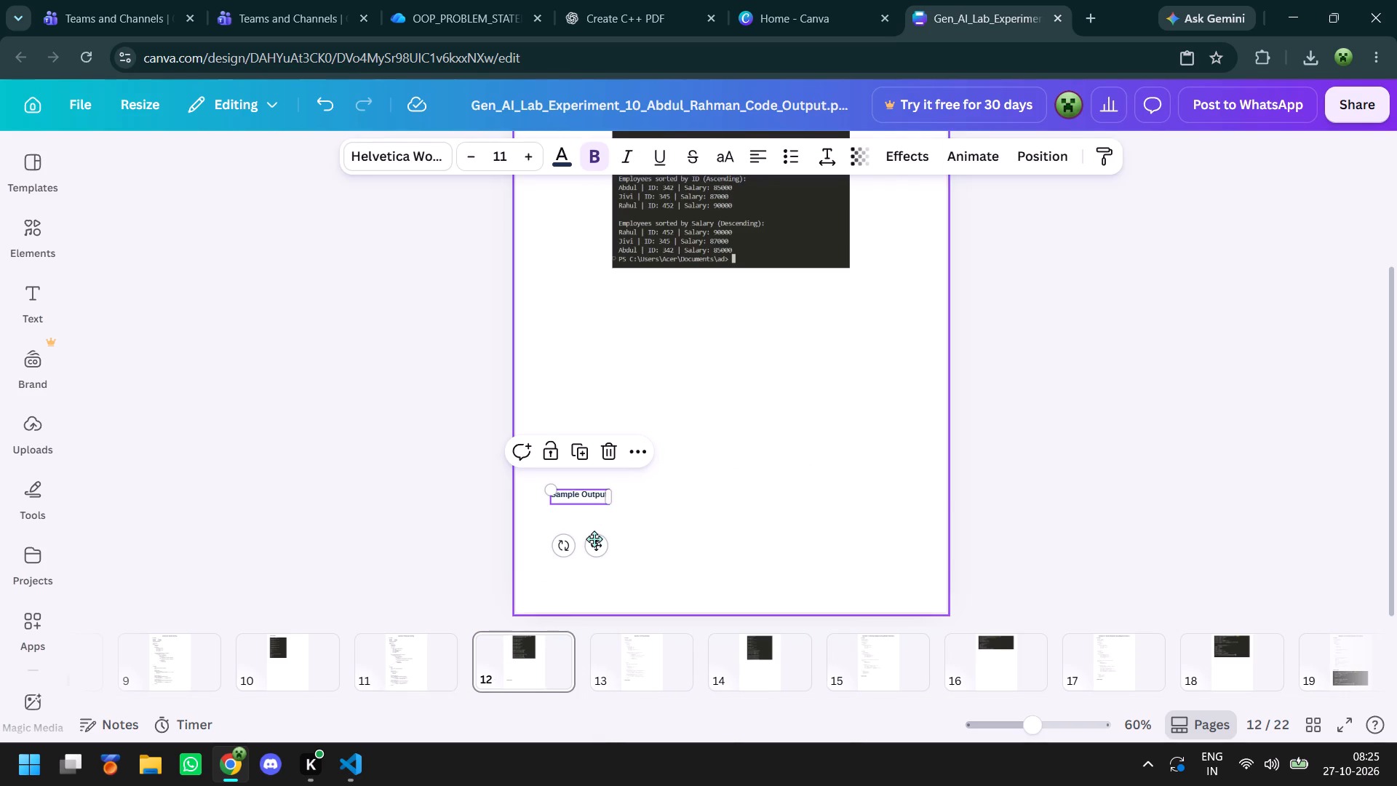
drag(594, 545, 605, 279)
scroll(598, 464, up, 3)
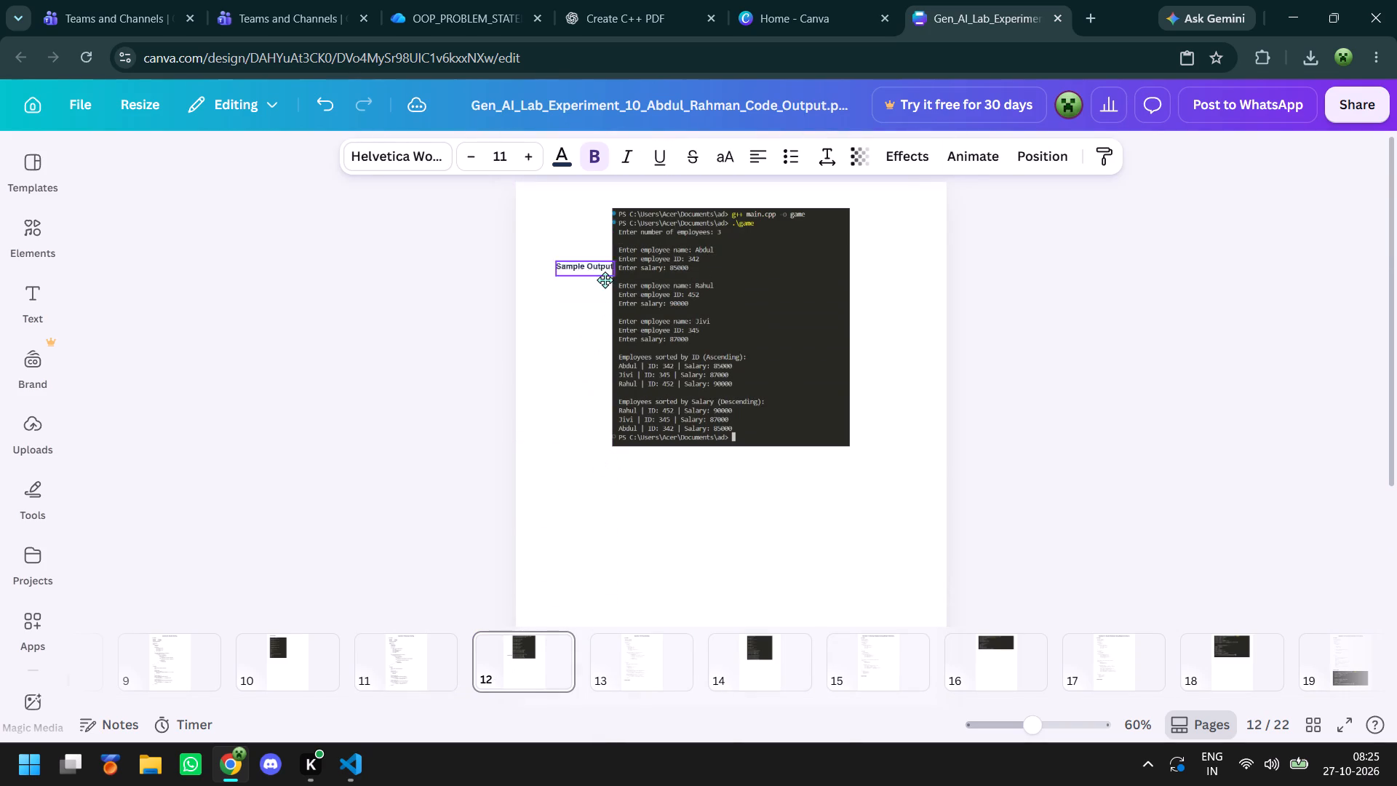
drag(605, 279, 588, 258)
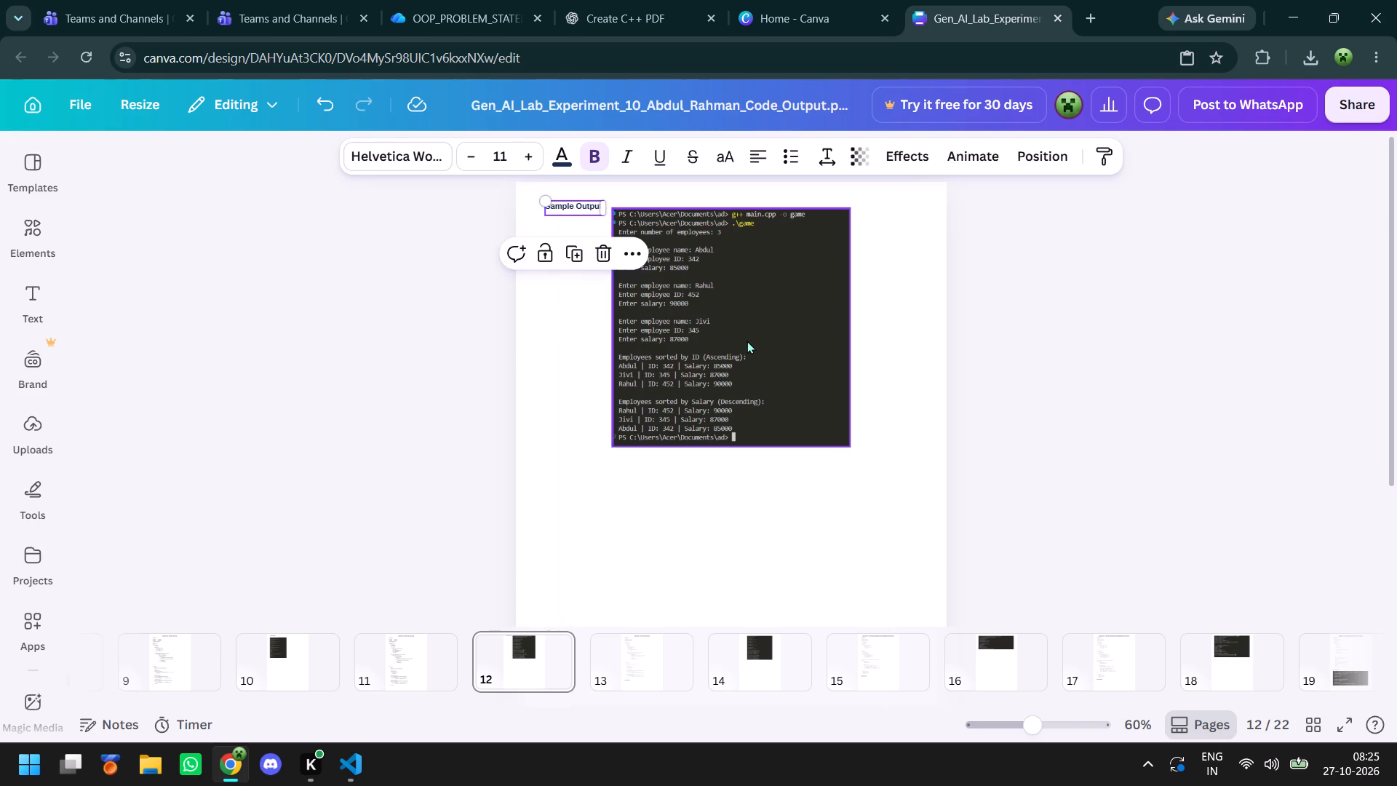
Move the output screenshot on page 12 directly below the Sample Output heading, aligned with the heading's left edge.
click(747, 341)
drag(740, 347, 678, 366)
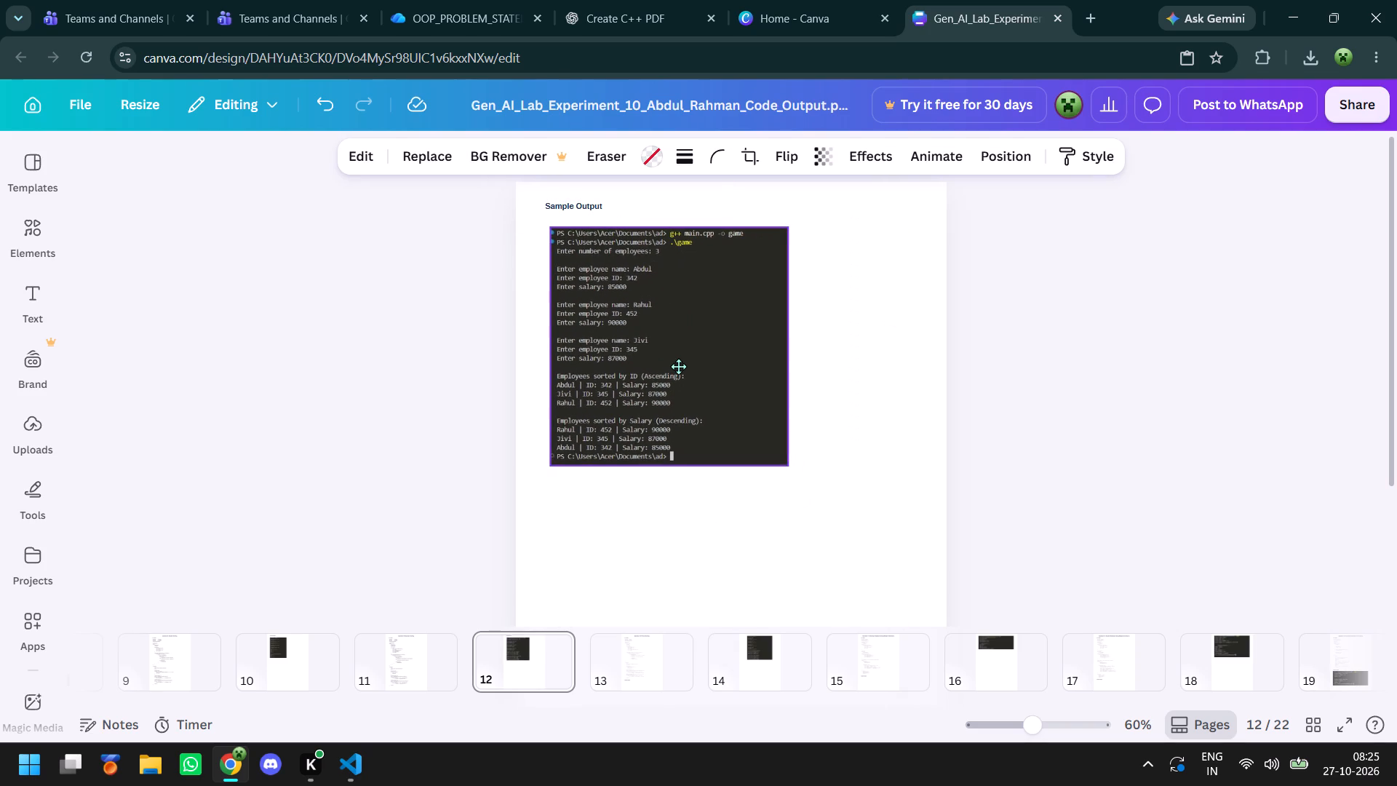
drag(678, 366, 677, 365)
click(1153, 382)
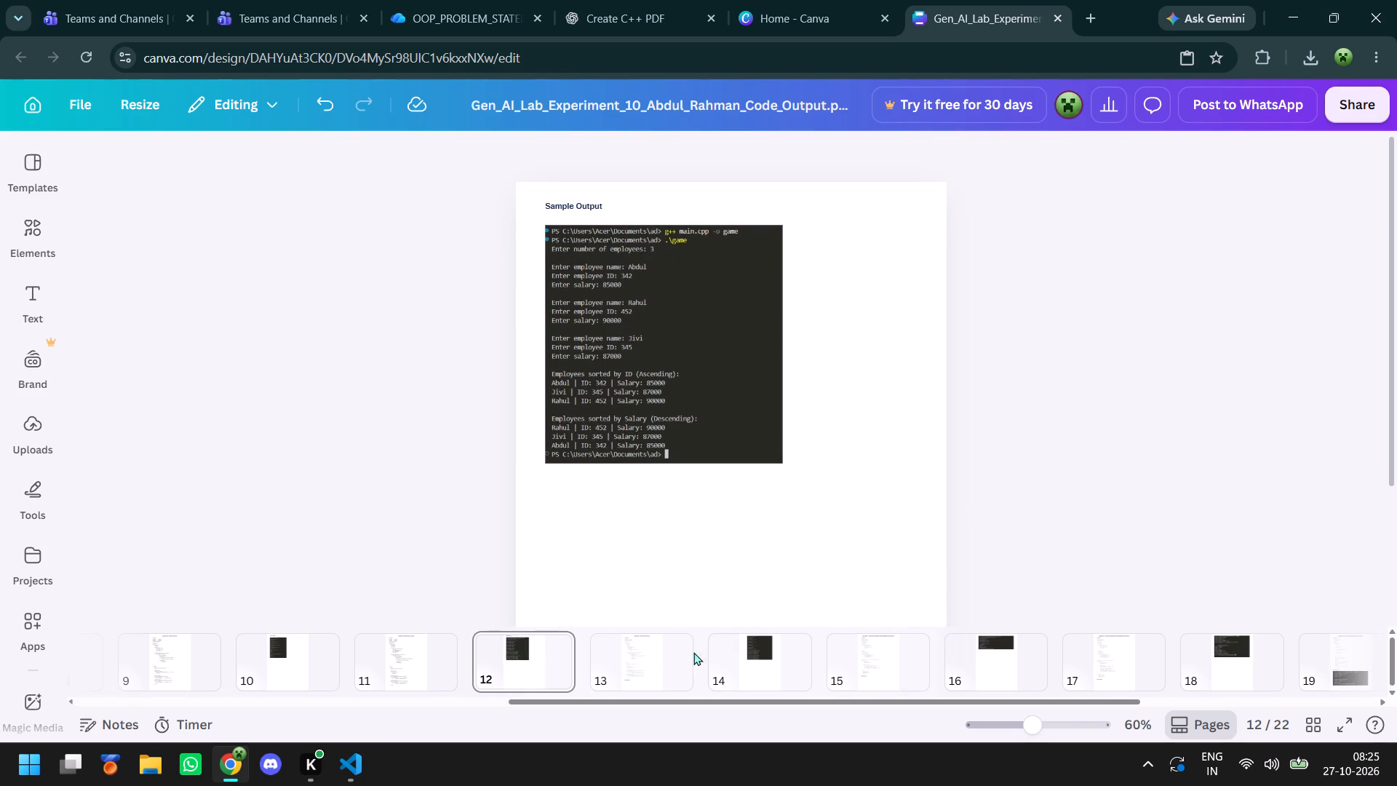
Cut the Sample Output heading from below the Person Sorting code on page 13.
click(667, 655)
scroll(588, 575, down, 2)
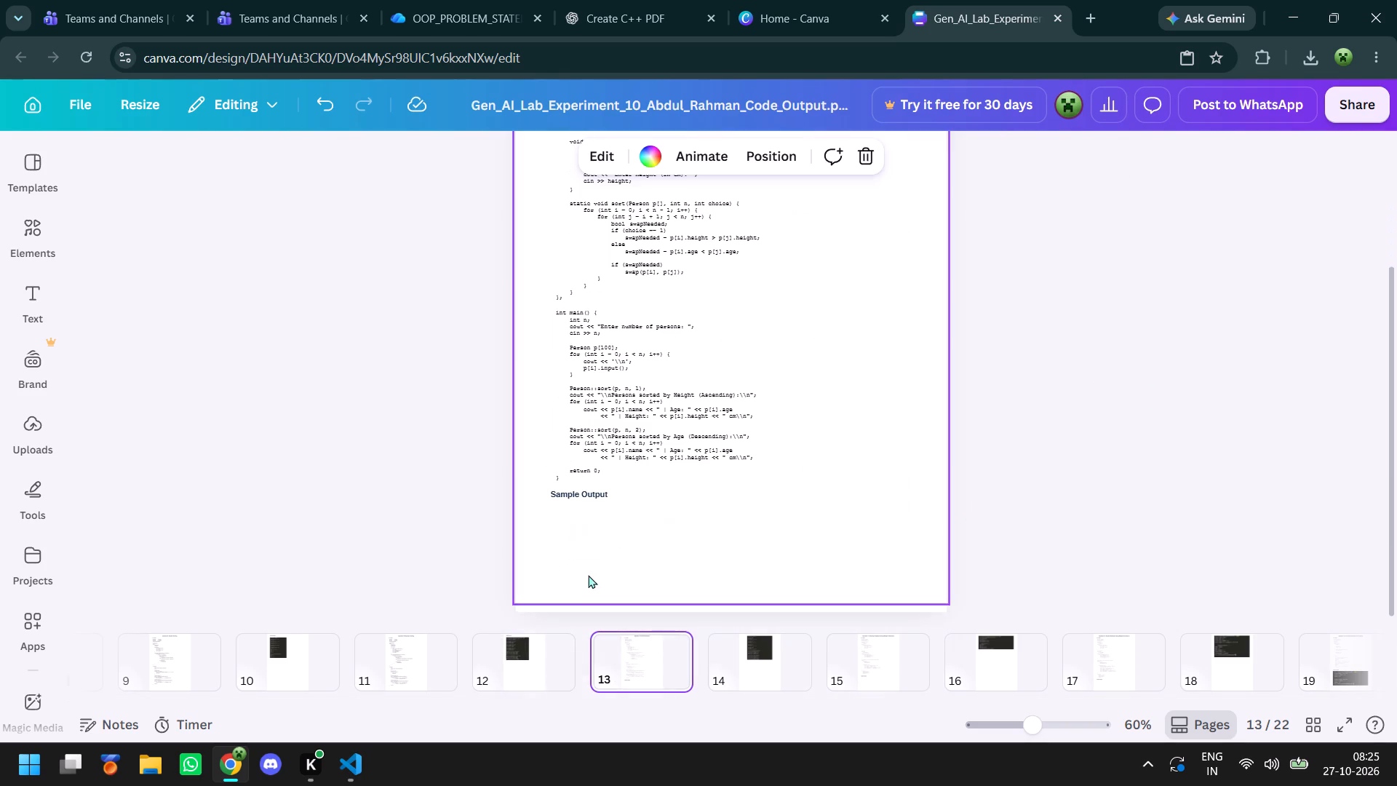
click(576, 494)
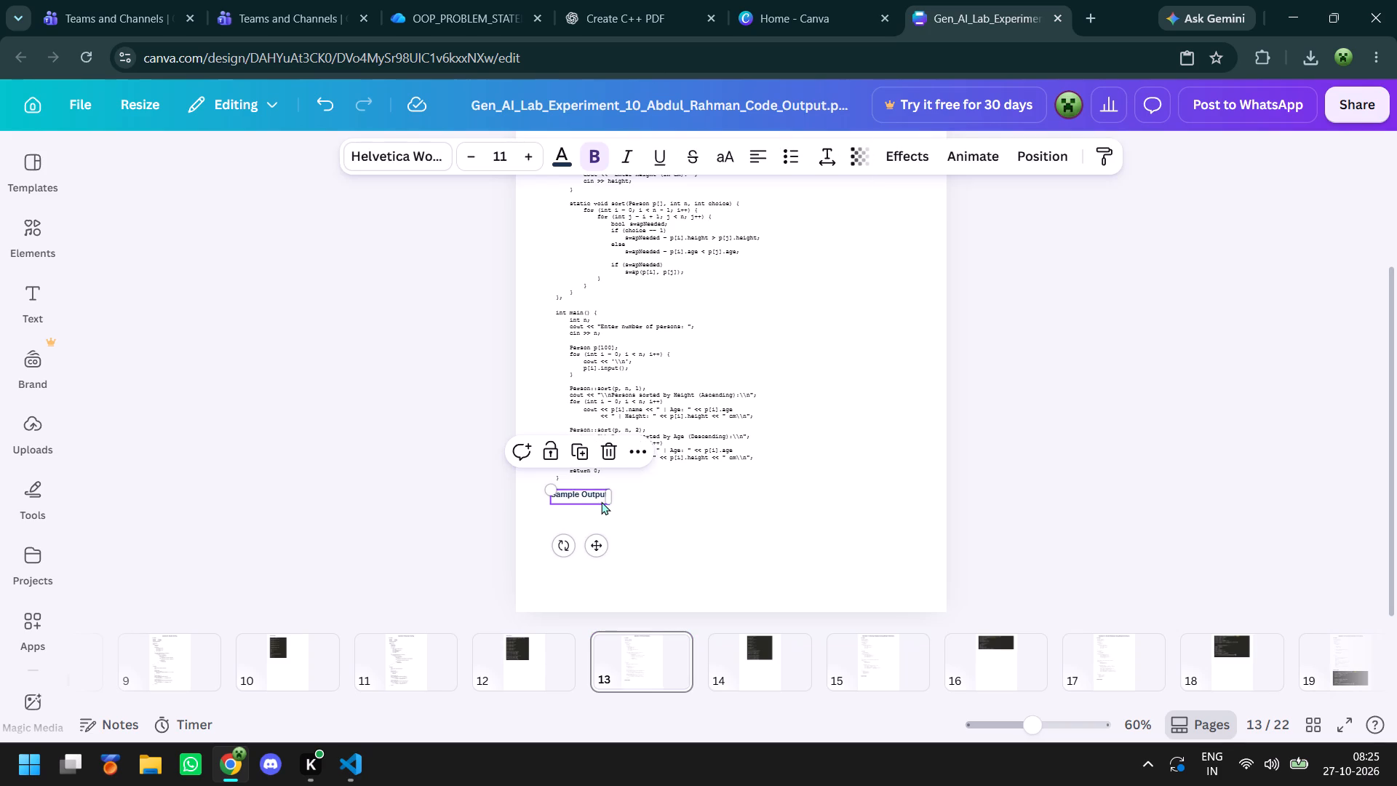
key(ctrl+x)
drag(600, 530, 586, 461)
click(554, 528)
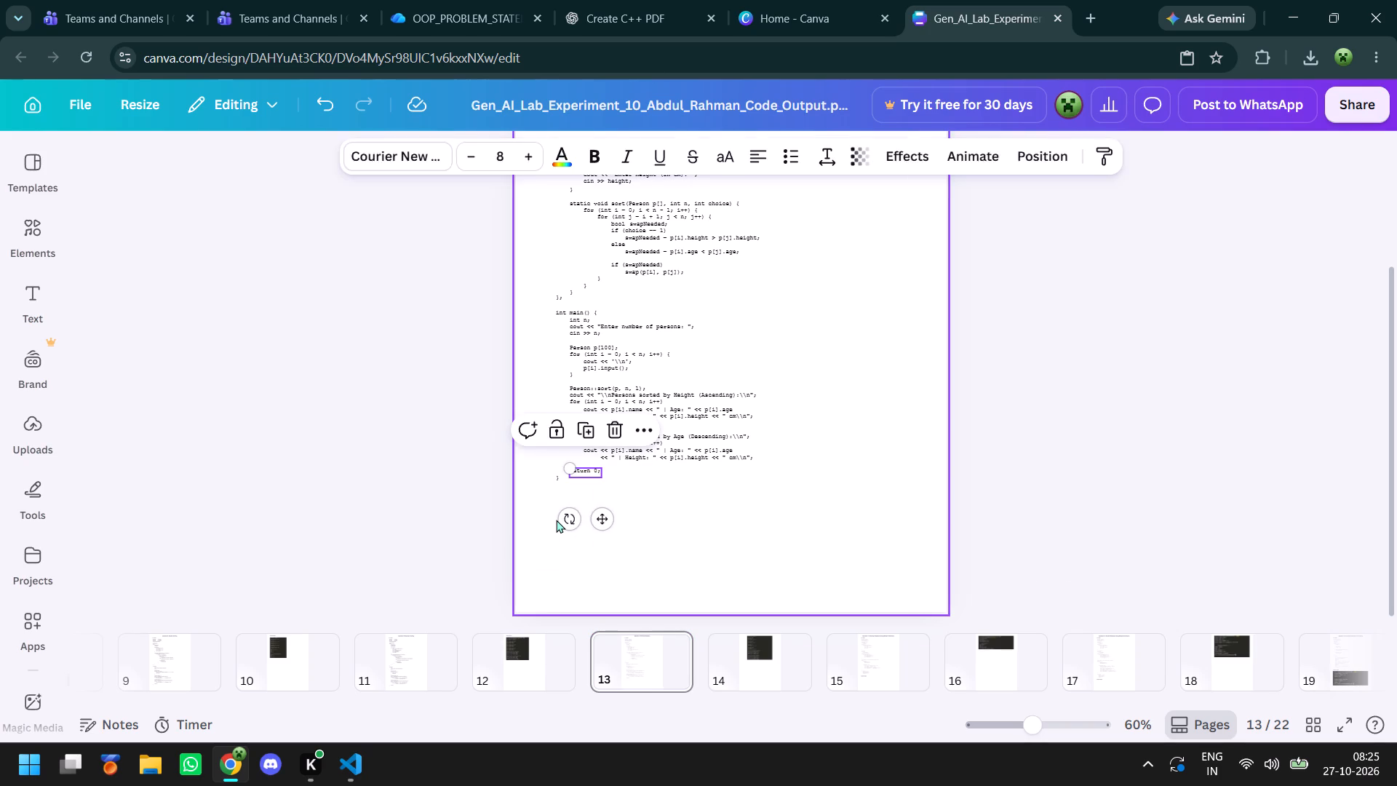
Group all the code on page 13, enlarge it to about 9.7 pt and change its font to Open Sans.
scroll(557, 517, up, 3)
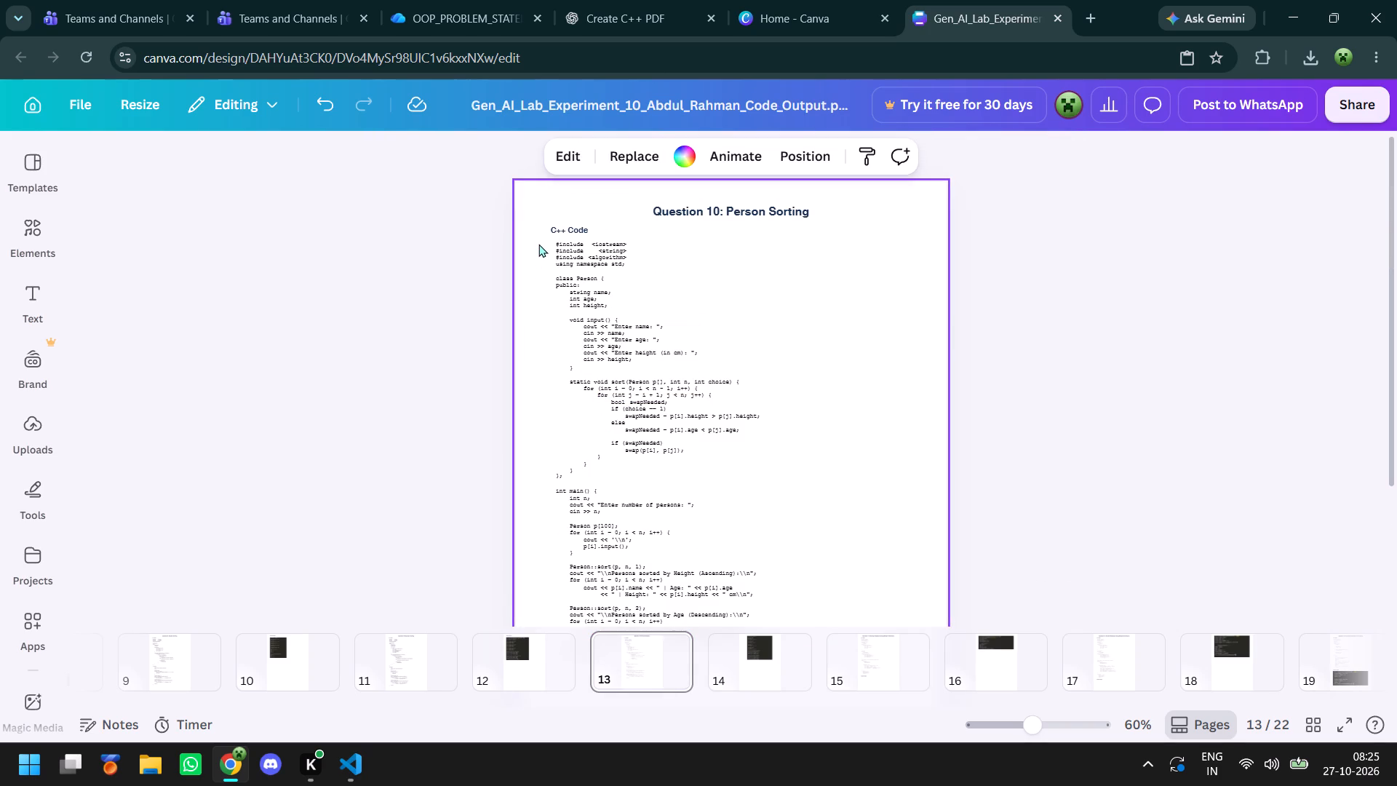
drag(538, 242, 823, 507)
scroll(803, 421, down, 2)
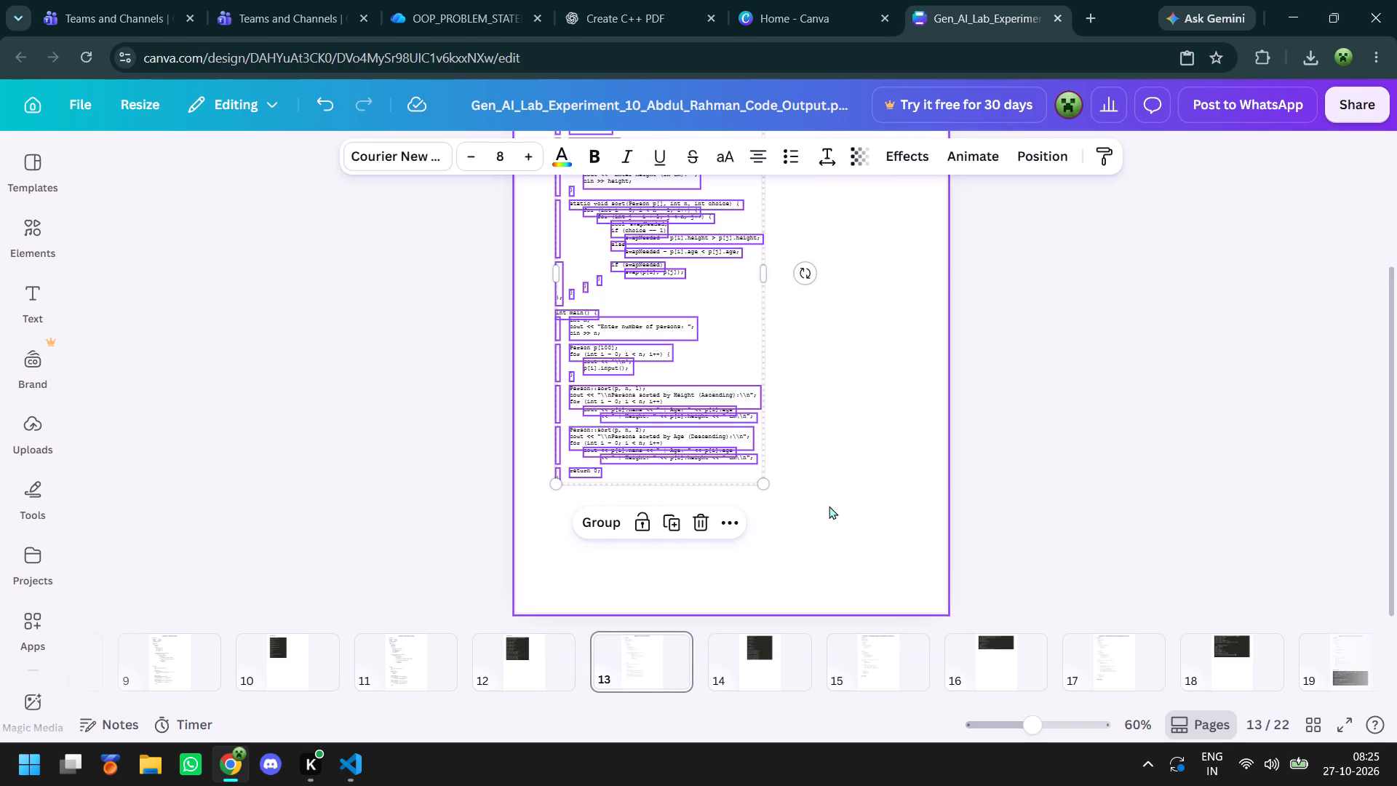
click(590, 526)
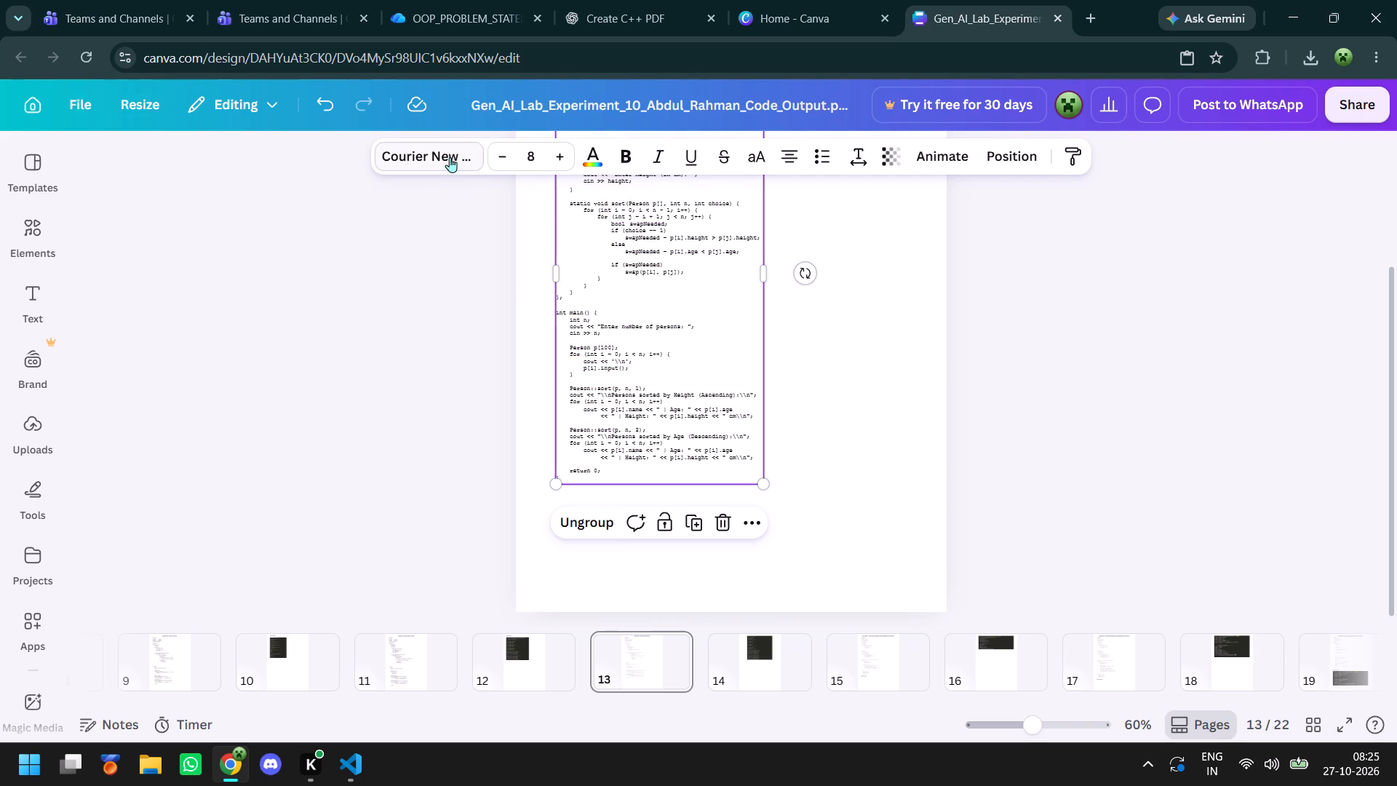
drag(763, 484, 805, 528)
drag(805, 528, 830, 565)
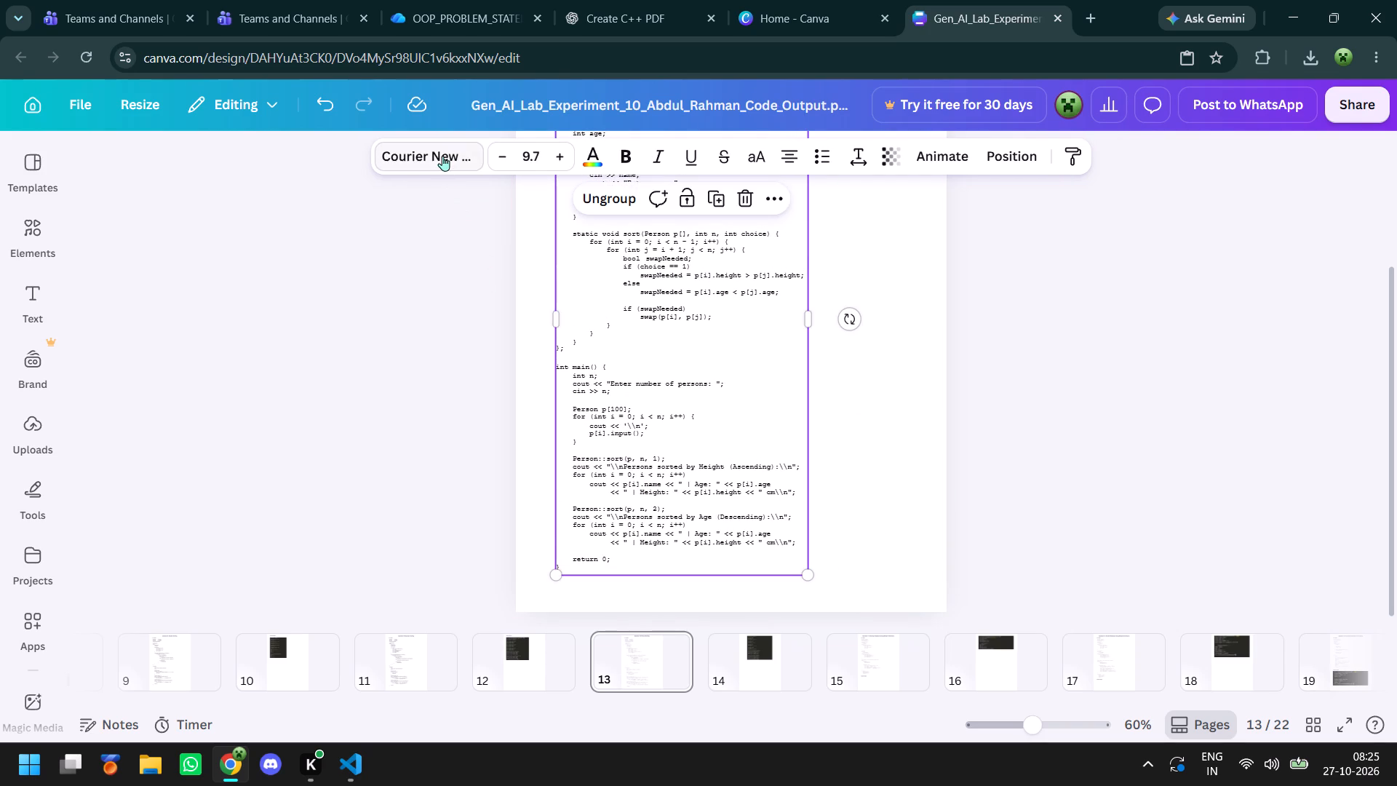
click(442, 156)
click(215, 508)
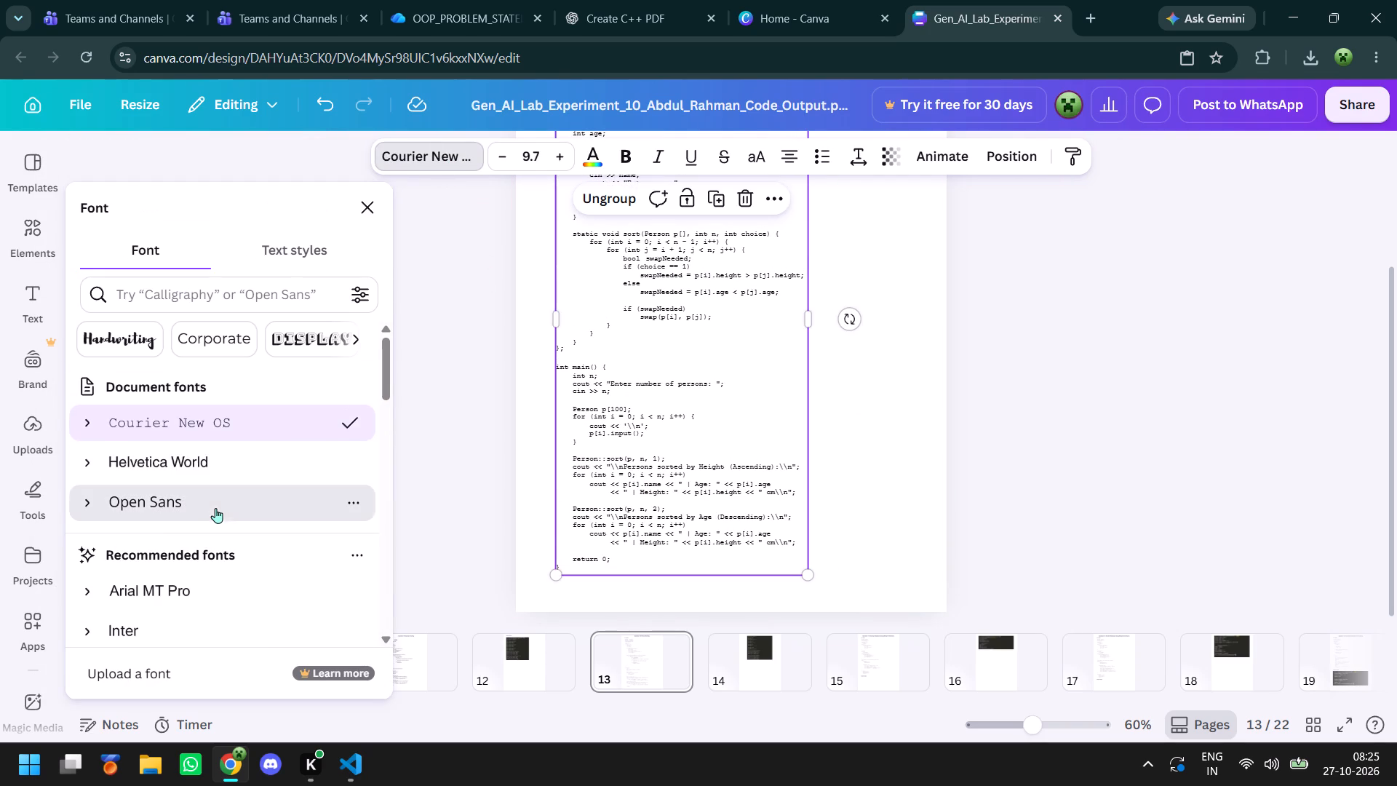
click(1197, 382)
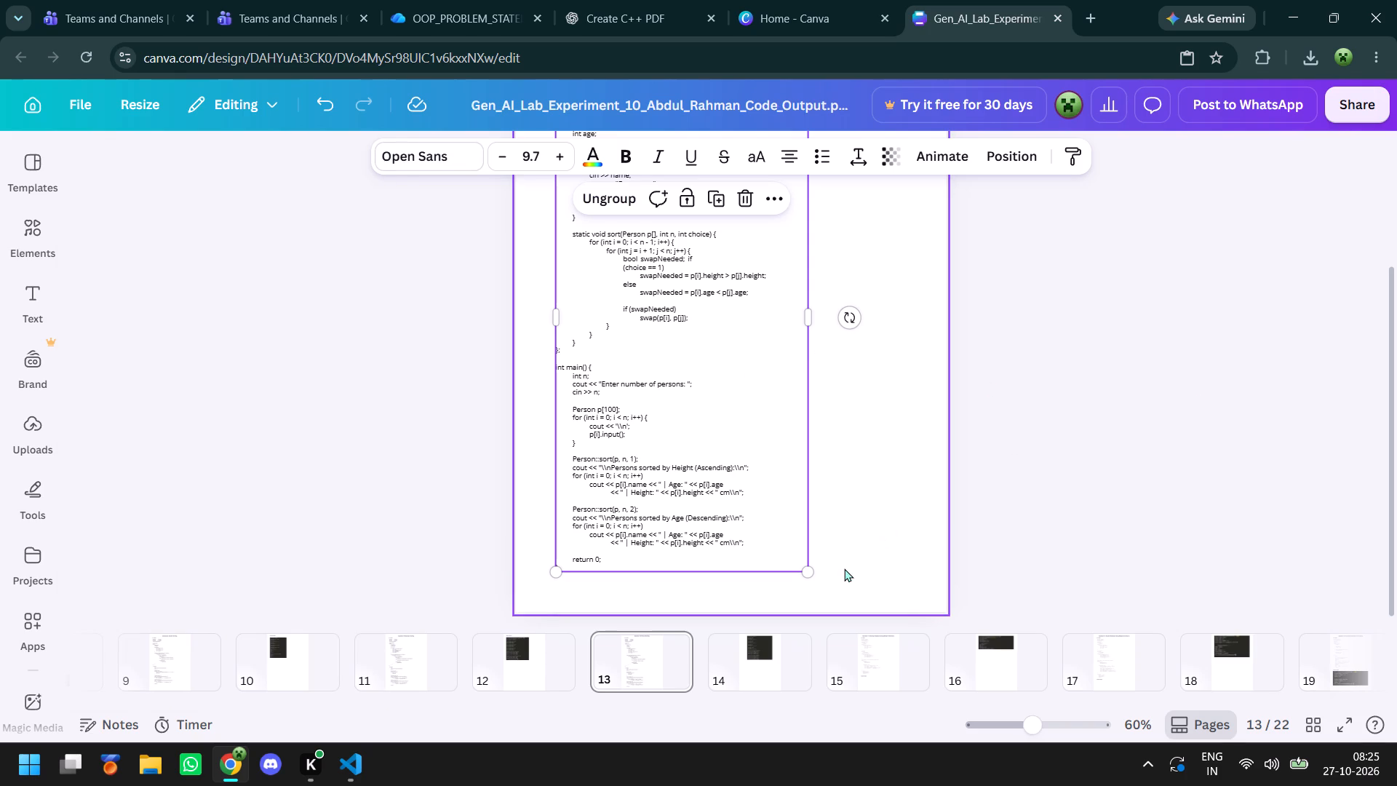
Paste the cut Sample Output heading onto page 14 and position it in the page's upper-left corner.
click(745, 651)
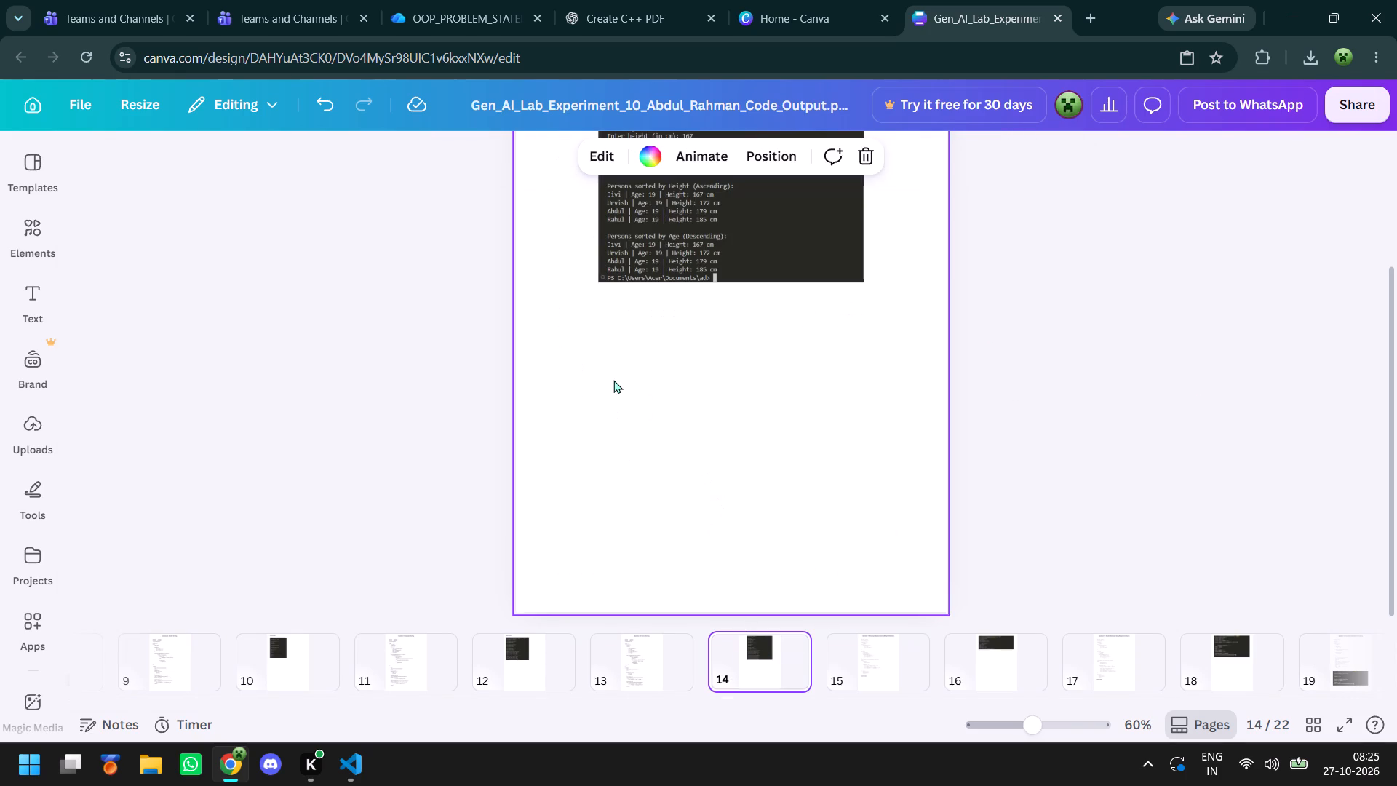
right_click(709, 413)
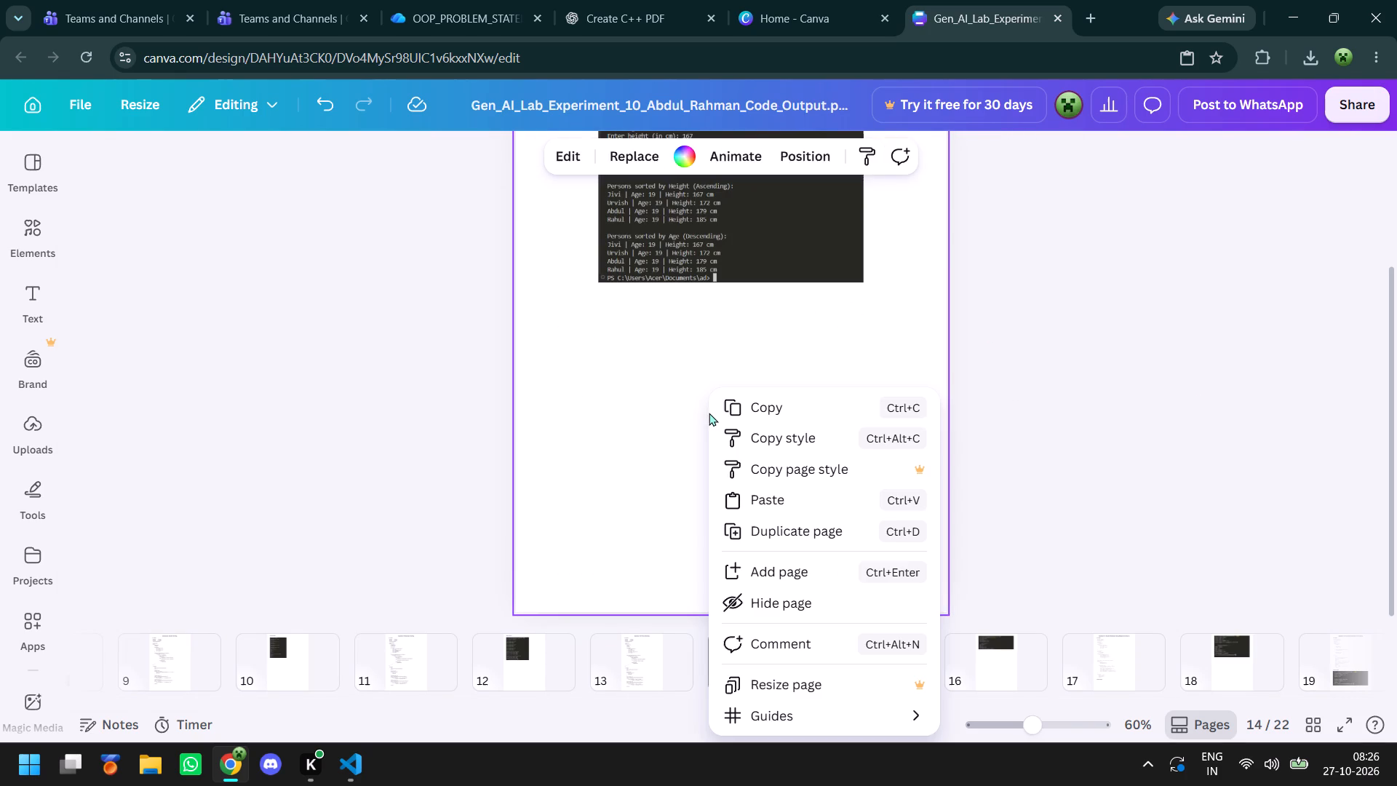
click(811, 499)
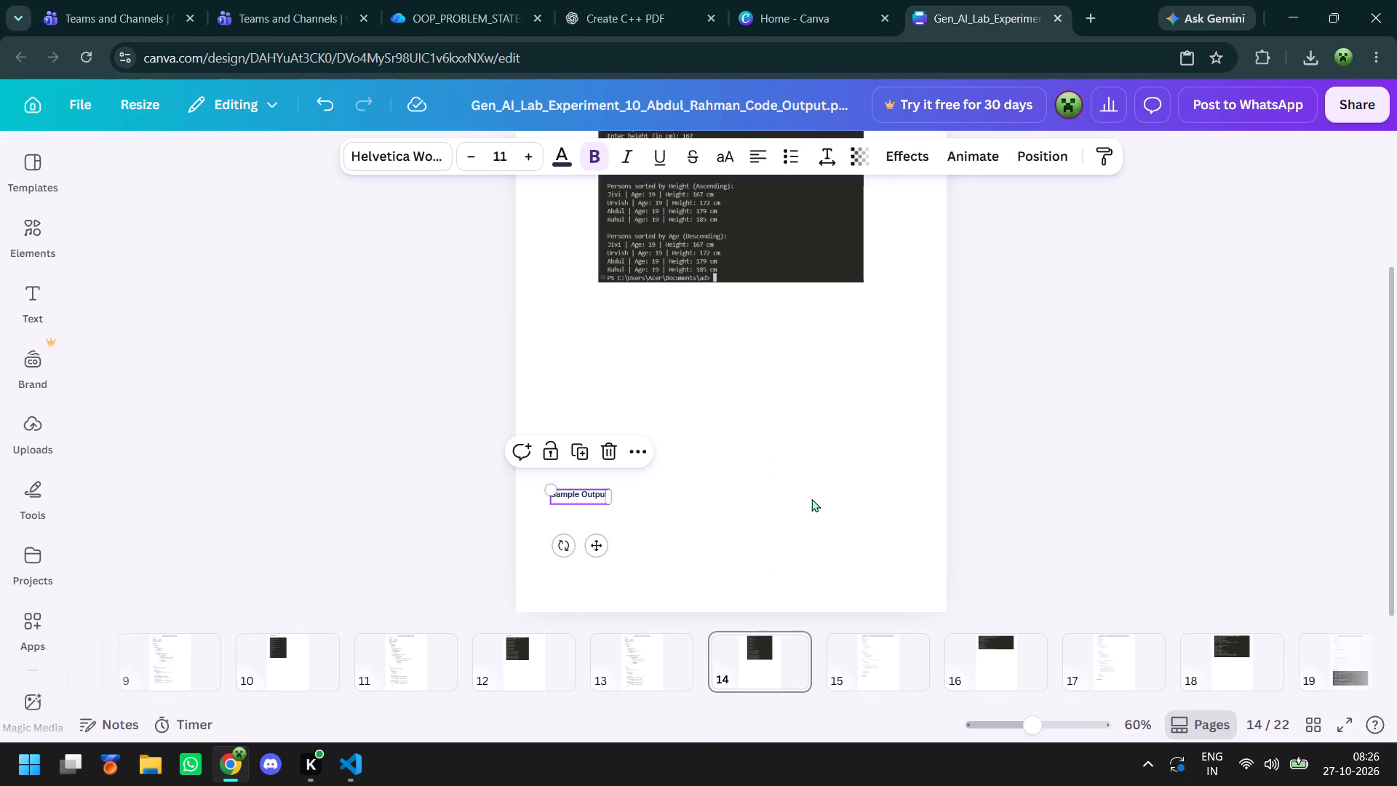
drag(593, 547, 608, 350)
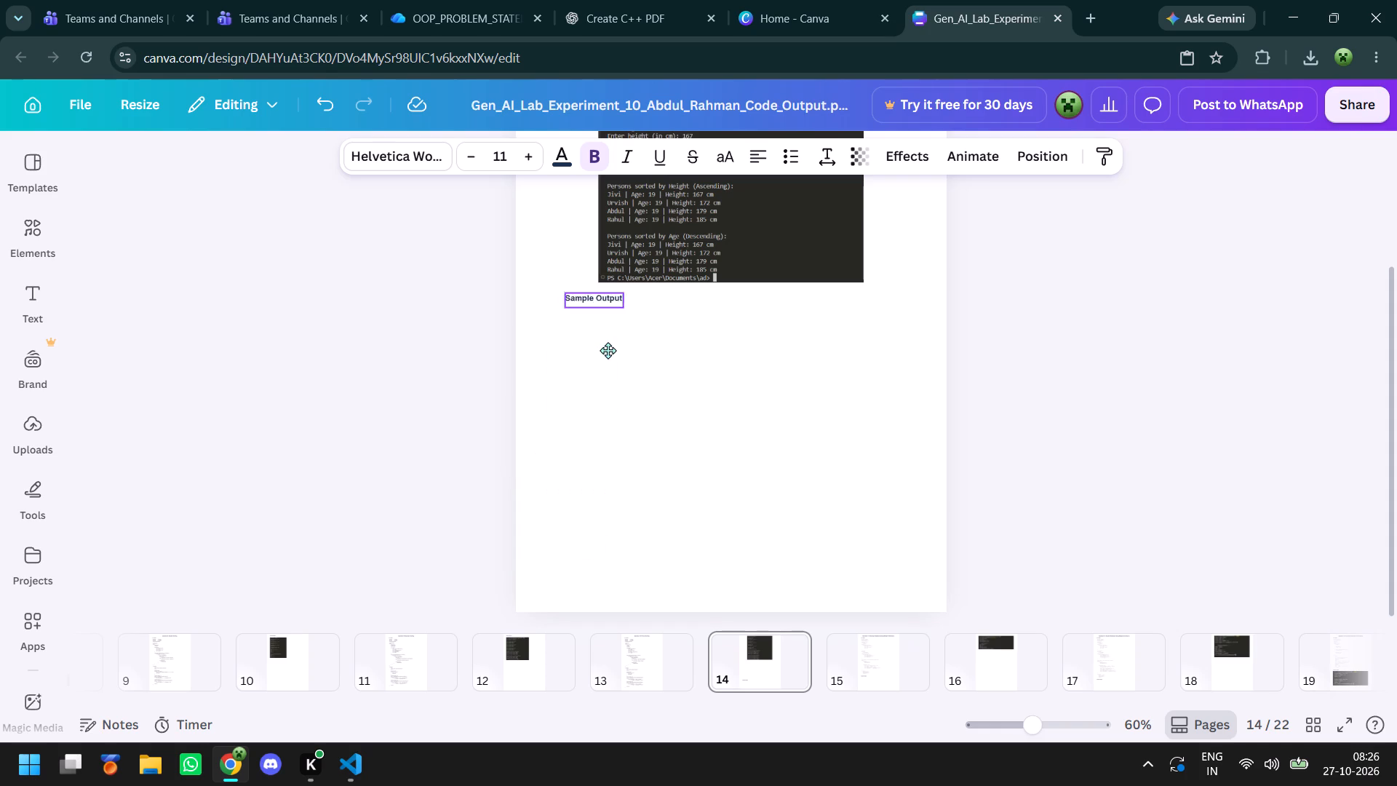
drag(608, 350, 602, 269)
scroll(608, 350, up, 3)
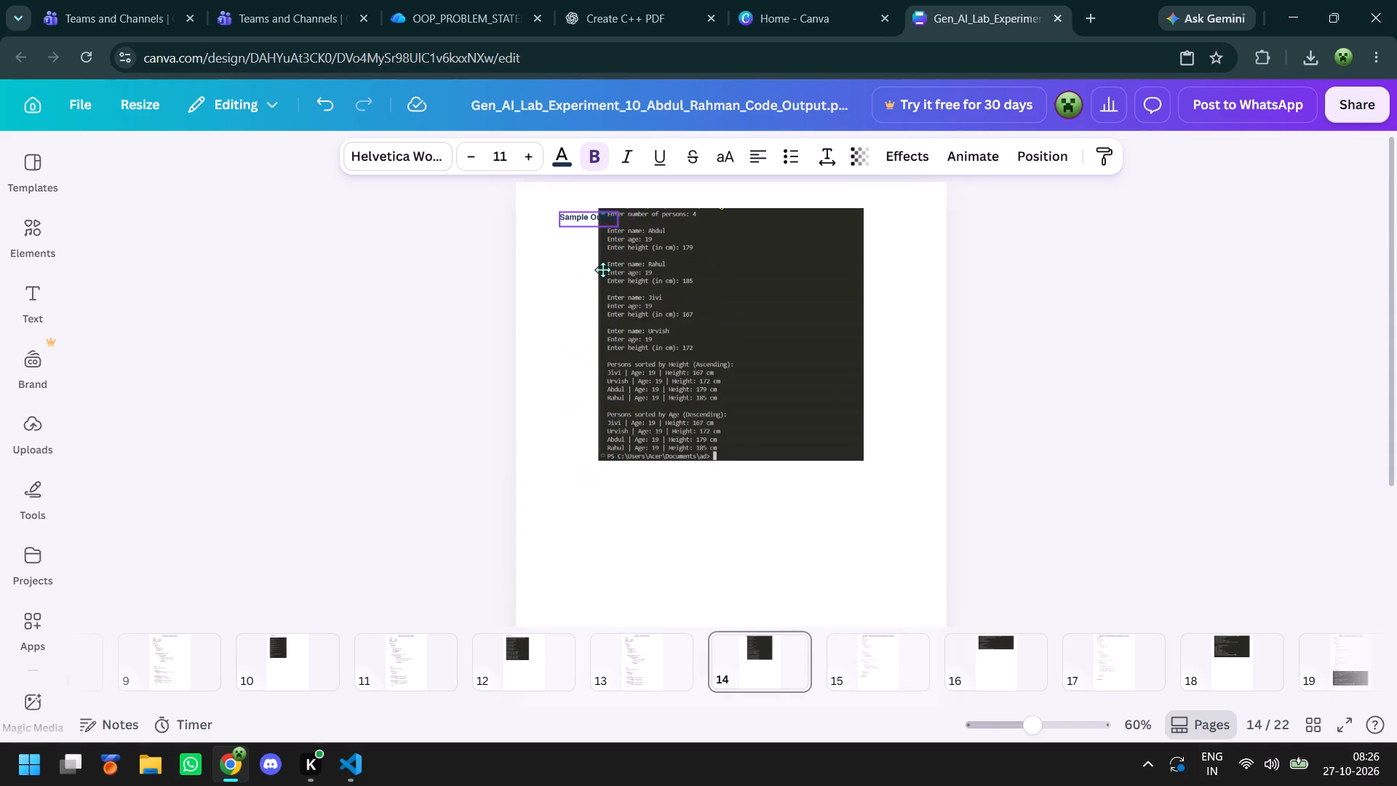
drag(602, 269, 594, 265)
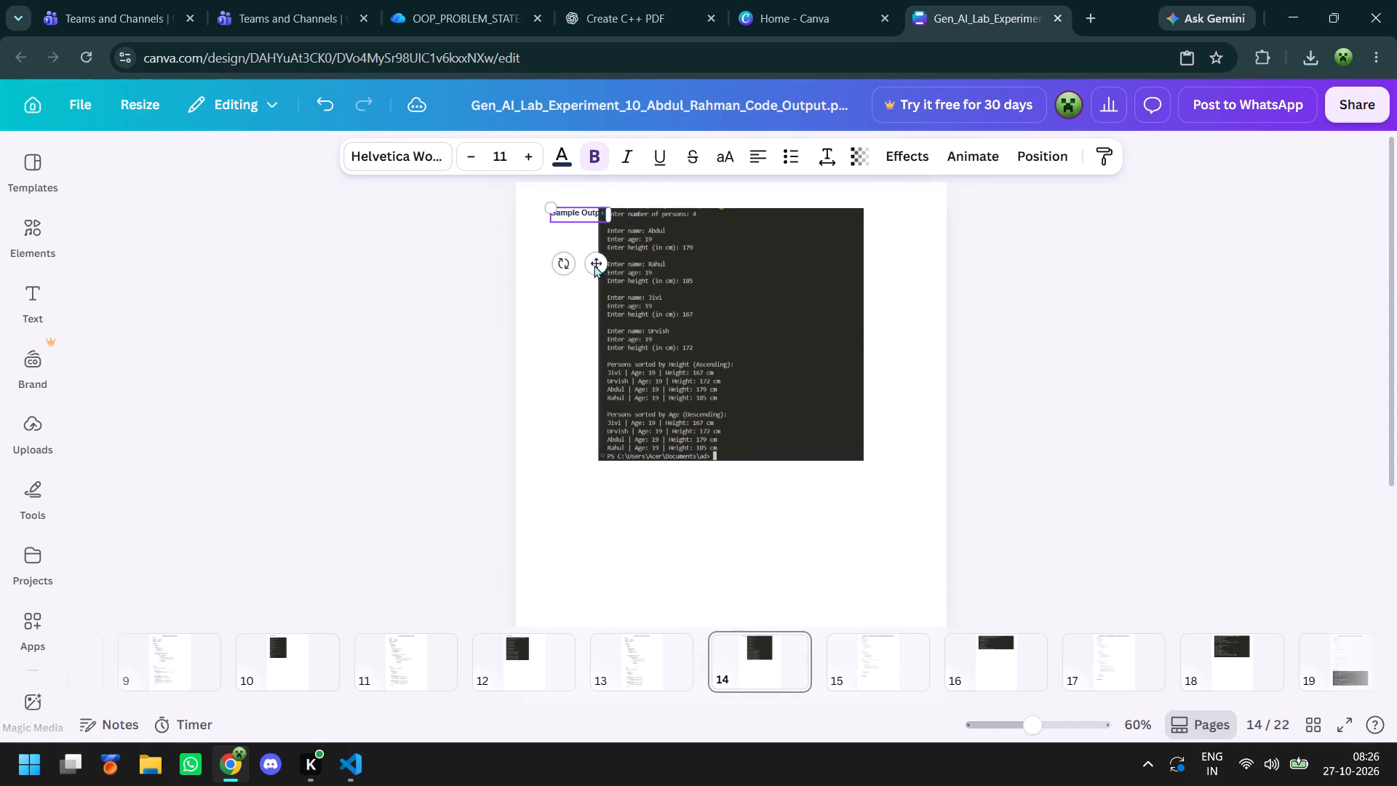
Move the output screenshot on page 14 below the Sample Output heading, aligned with the heading's left edge.
click(792, 317)
drag(792, 317, 742, 348)
click(1062, 377)
Cut the Sample Output heading from below the Employee Database code on page 15.
click(870, 643)
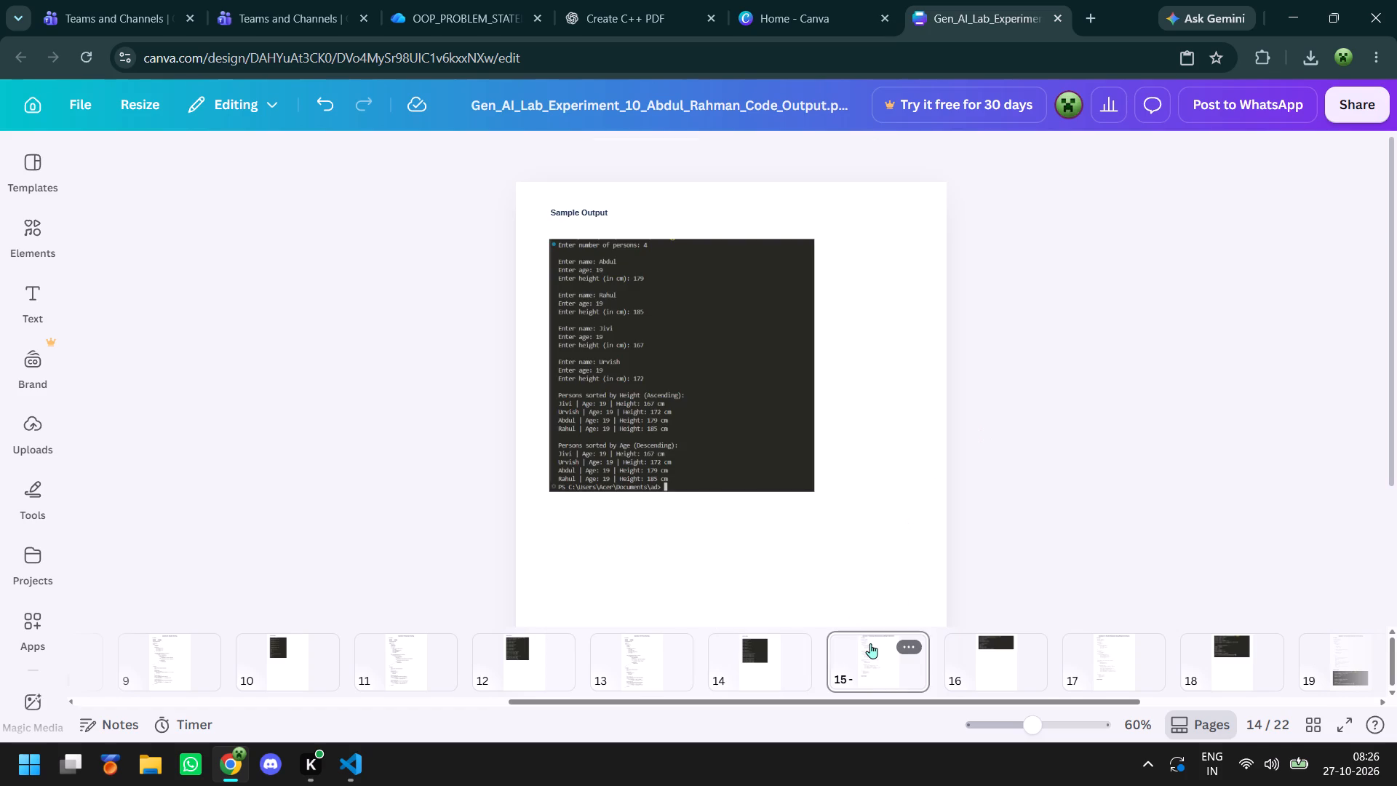
scroll(523, 540, down, 1)
click(553, 544)
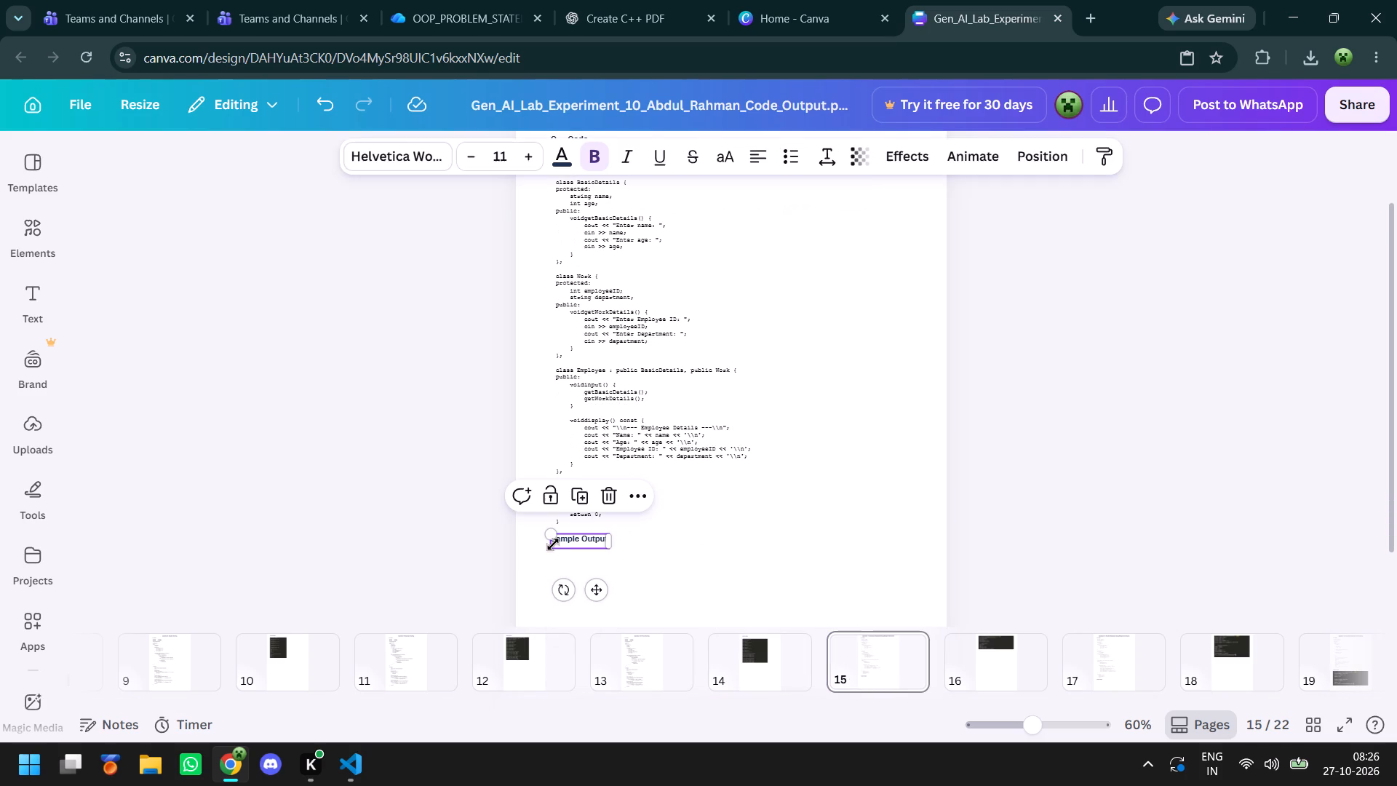
key(ctrl+x)
Group all the code on page 15, enlarge it to about 11 pt and change its font to Open Sans.
click(632, 448)
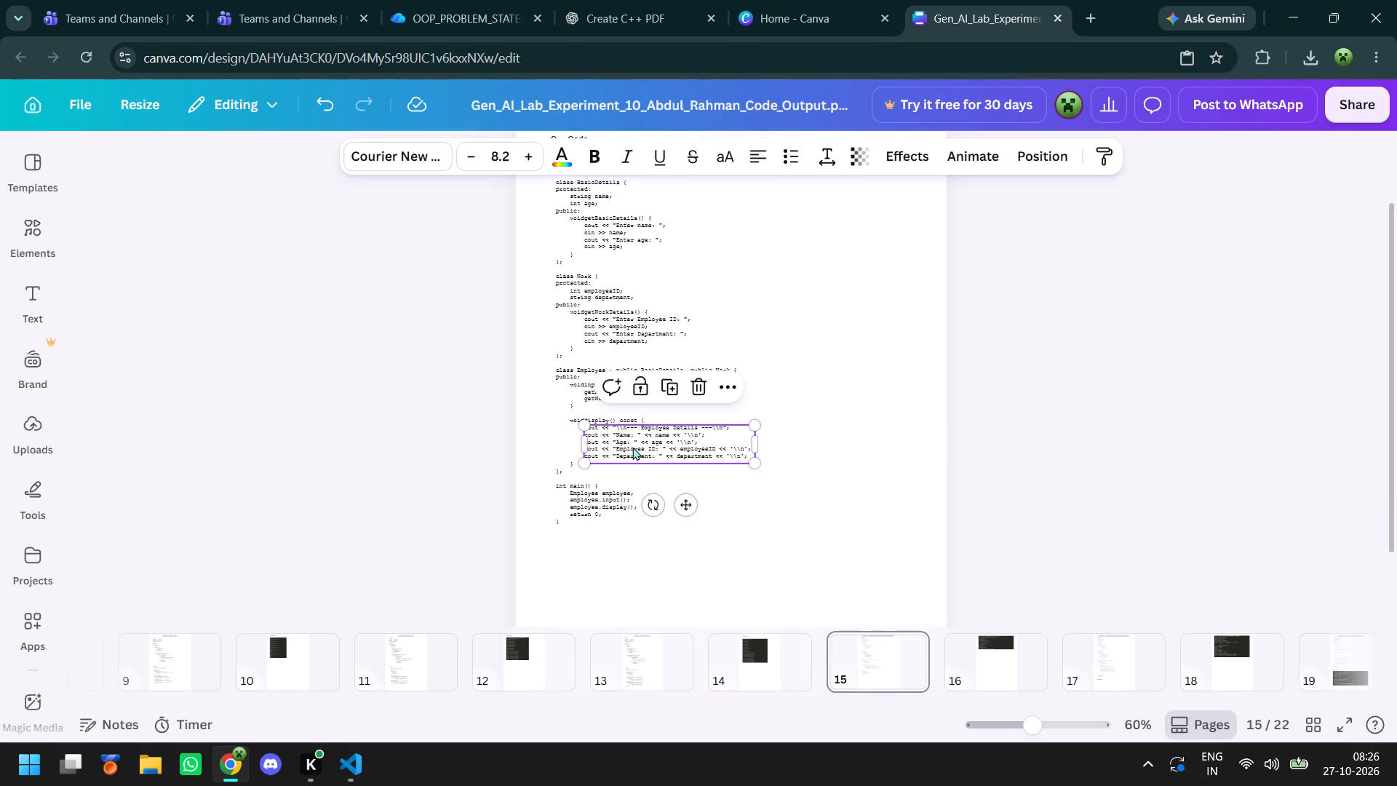
scroll(542, 560, up, 4)
drag(538, 243, 628, 256)
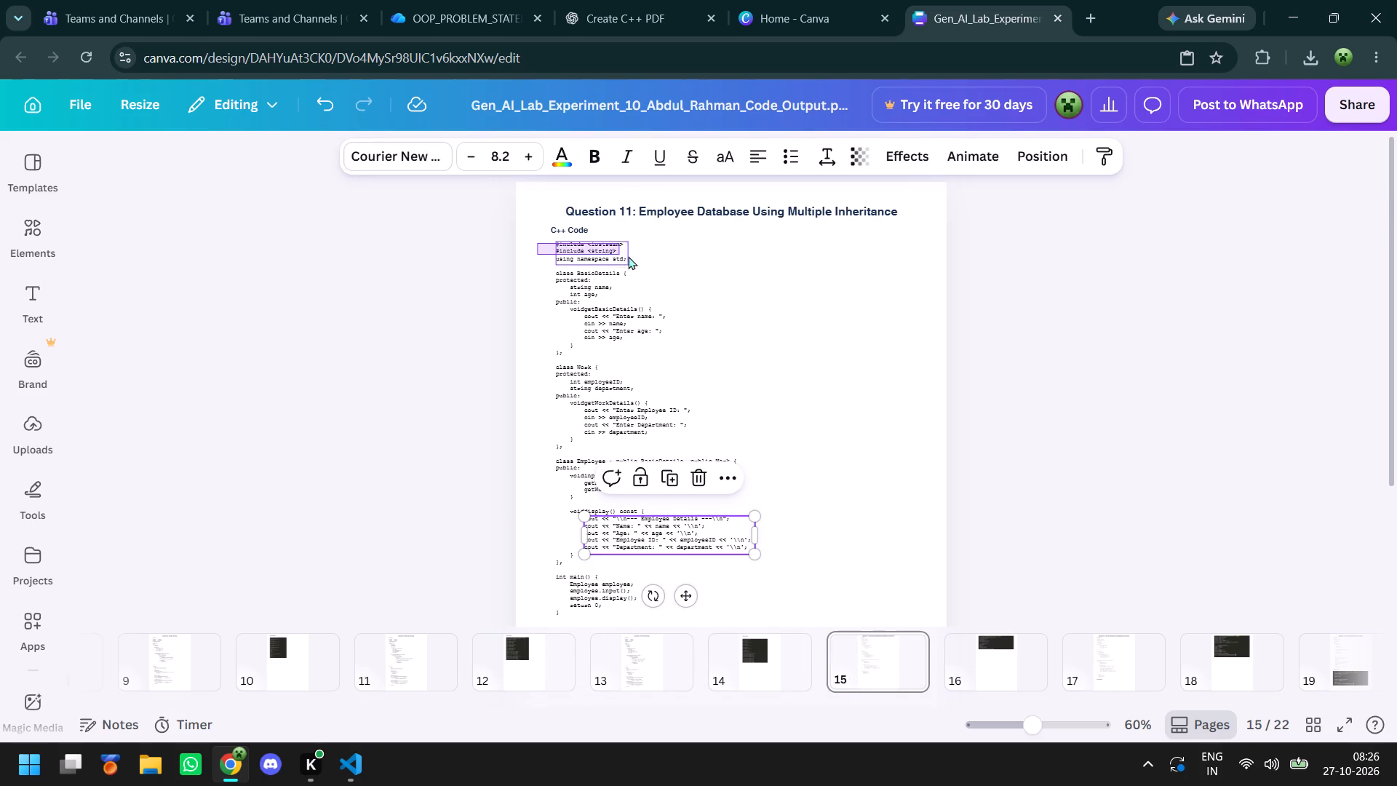
drag(628, 256, 842, 633)
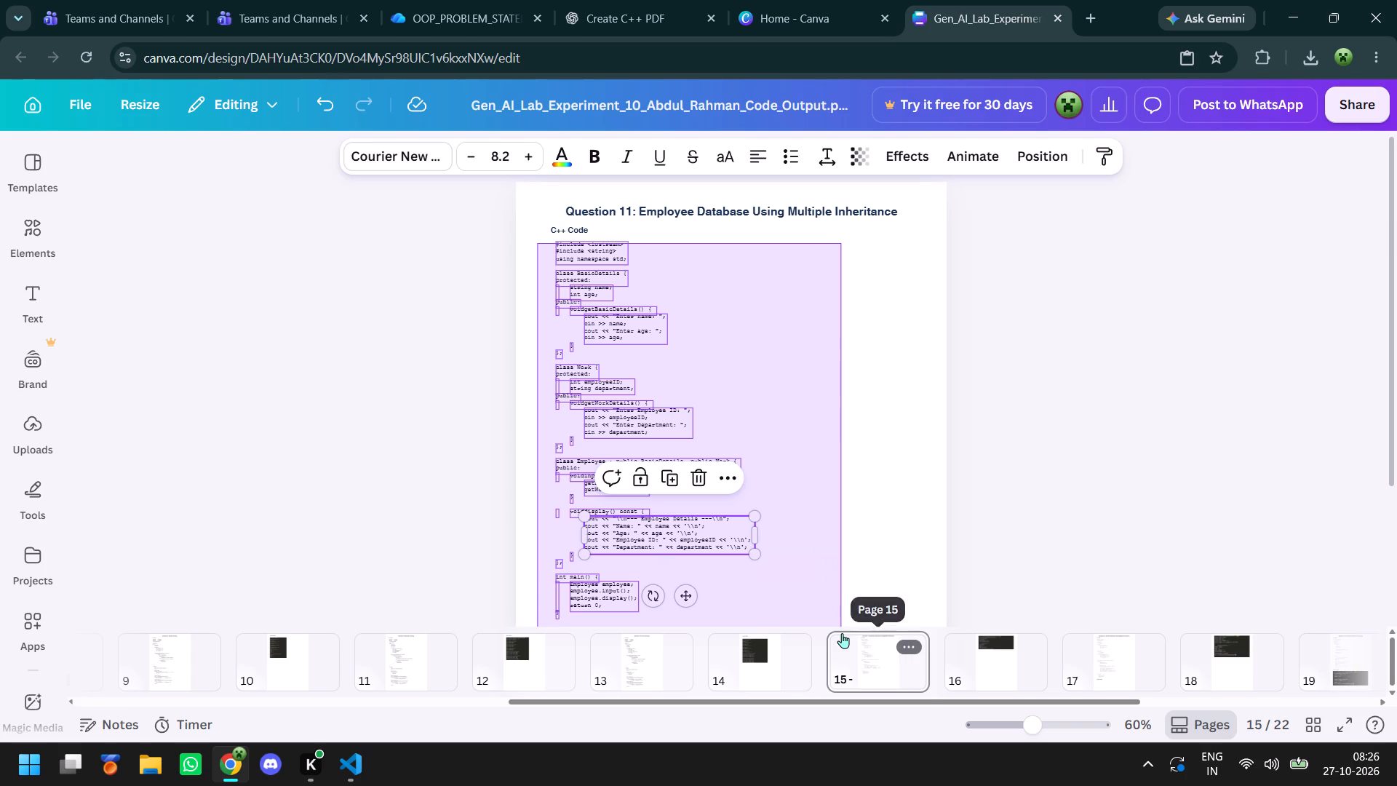
drag(842, 633, 842, 521)
scroll(853, 610, down, 2)
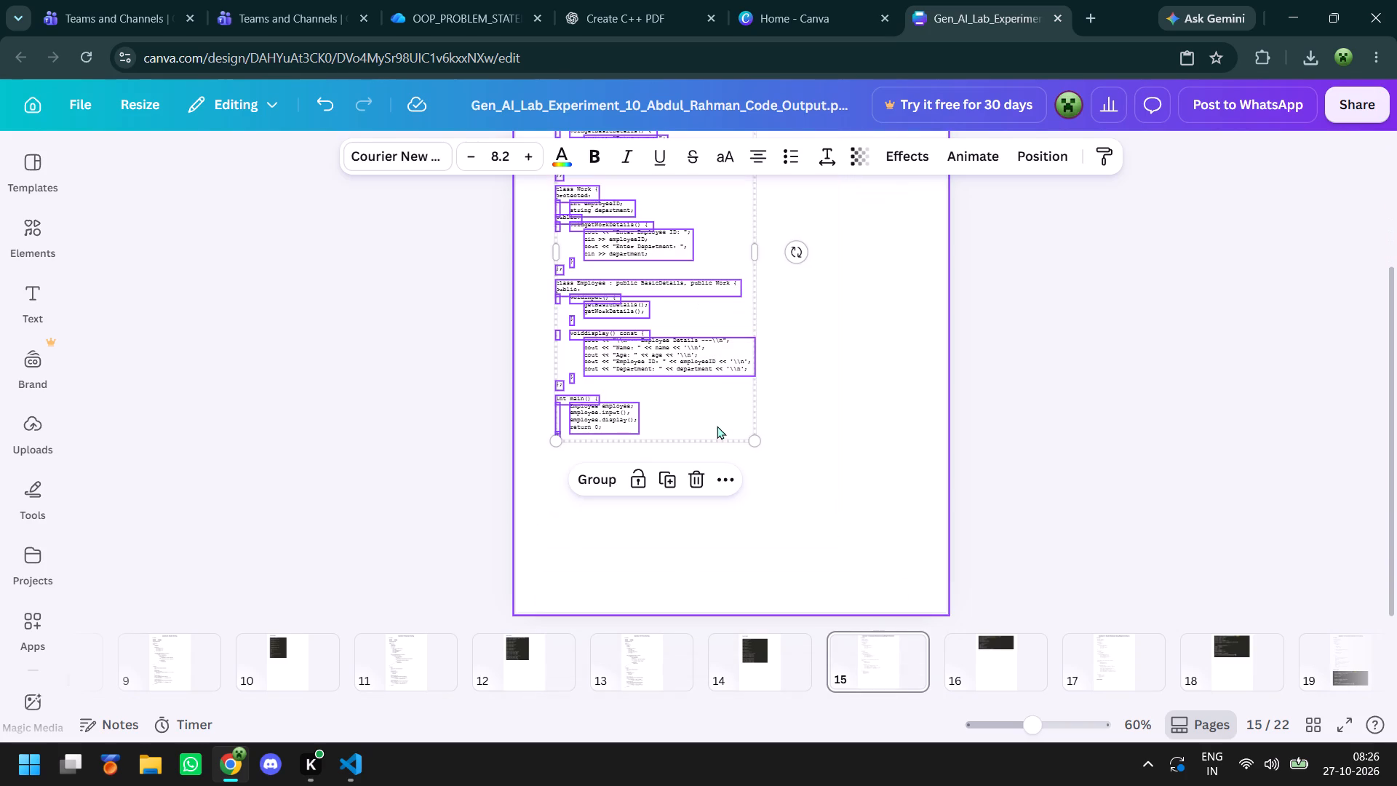
click(605, 481)
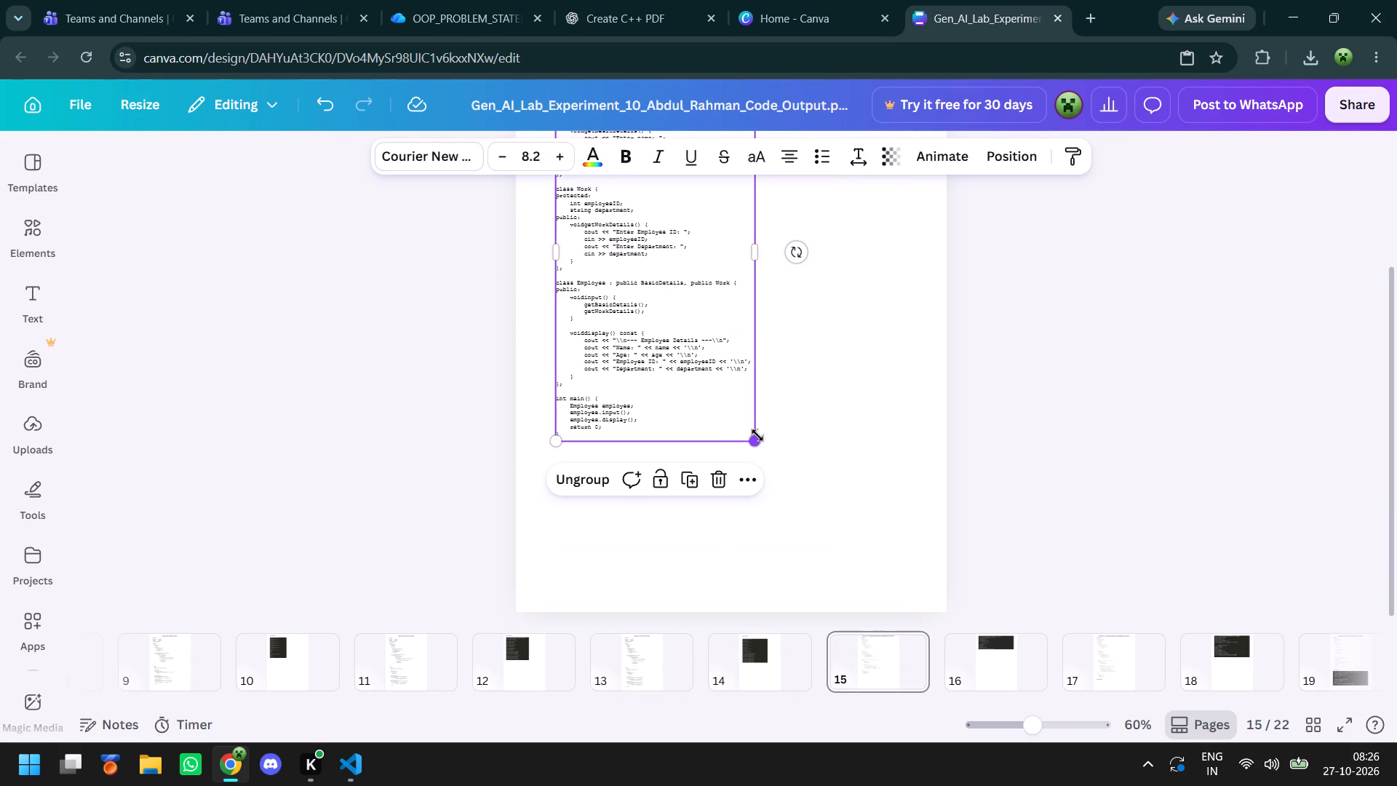
drag(759, 440, 829, 571)
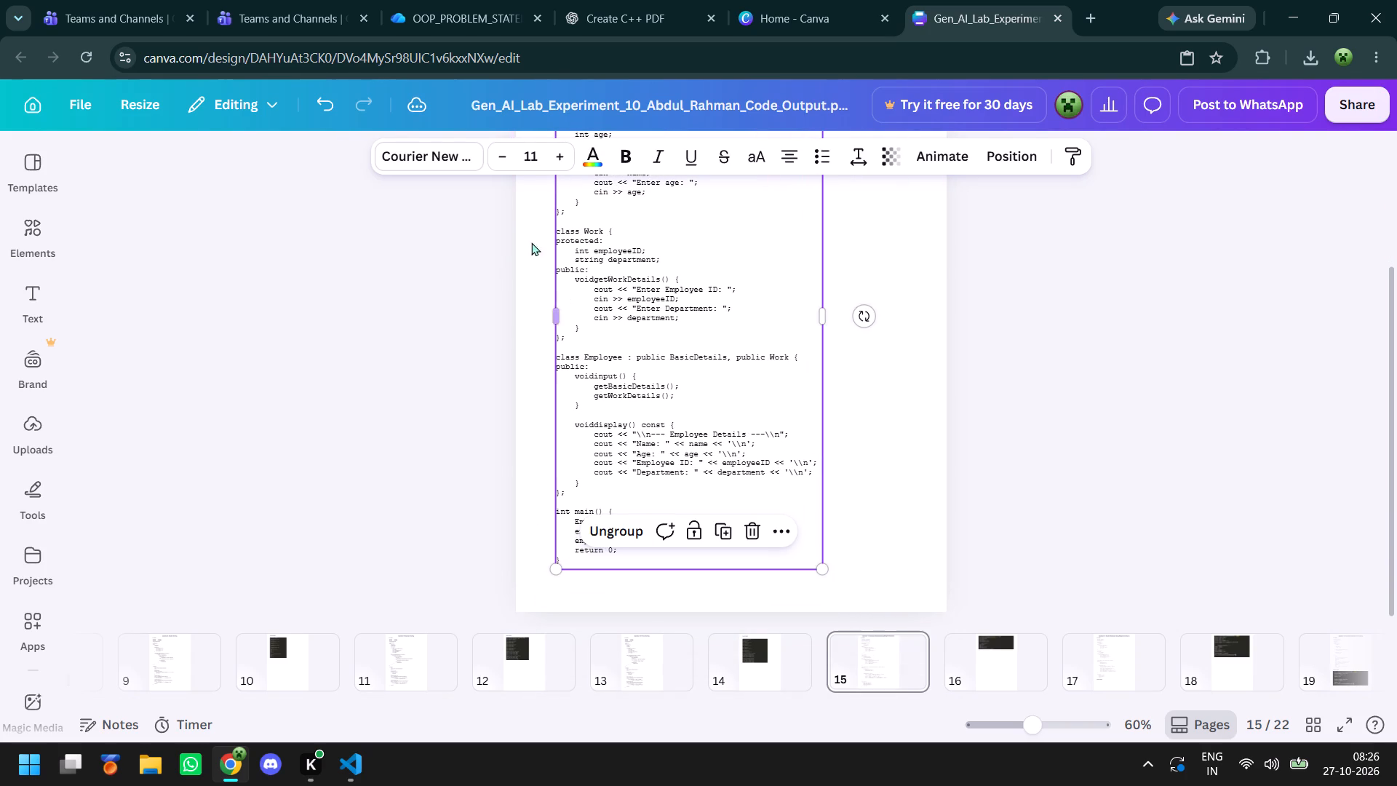
click(443, 169)
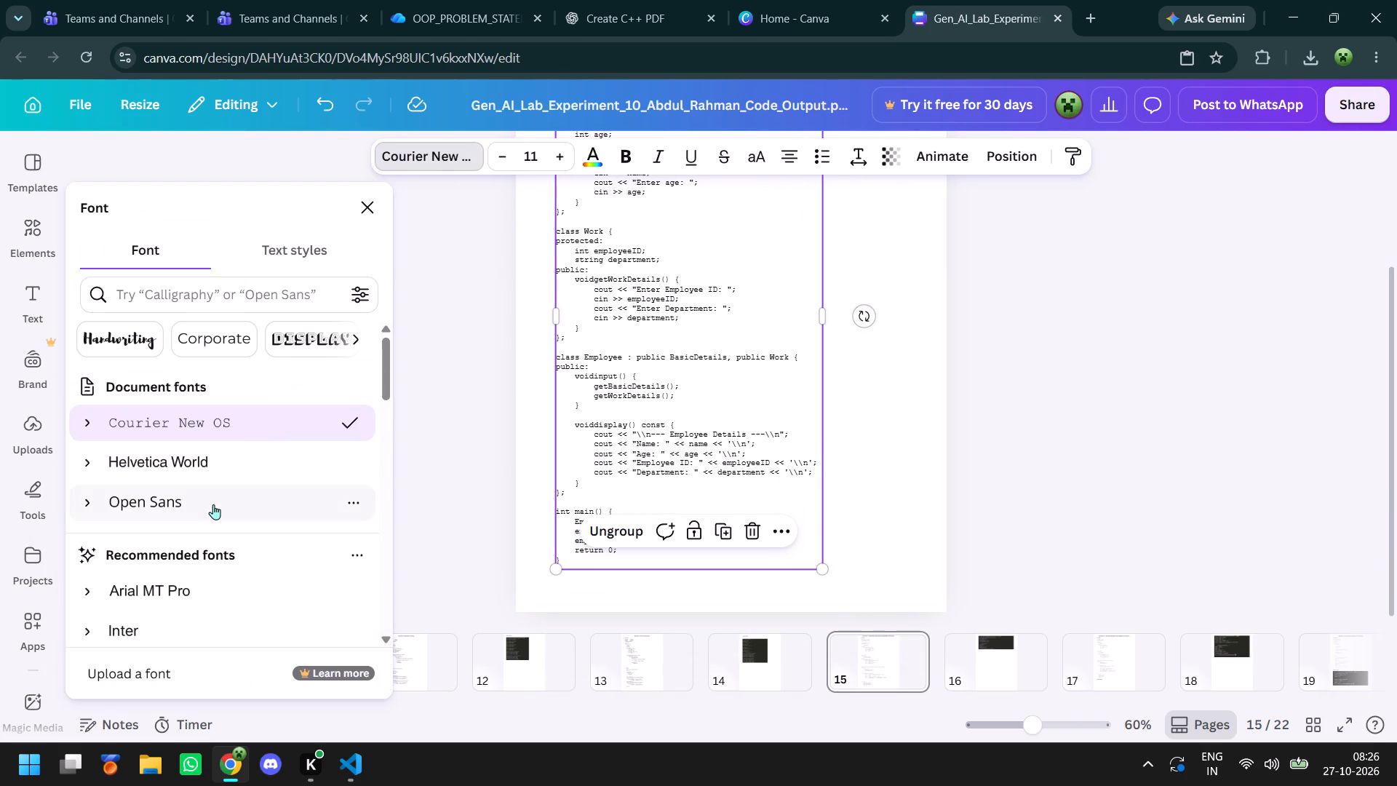
click(212, 504)
click(469, 437)
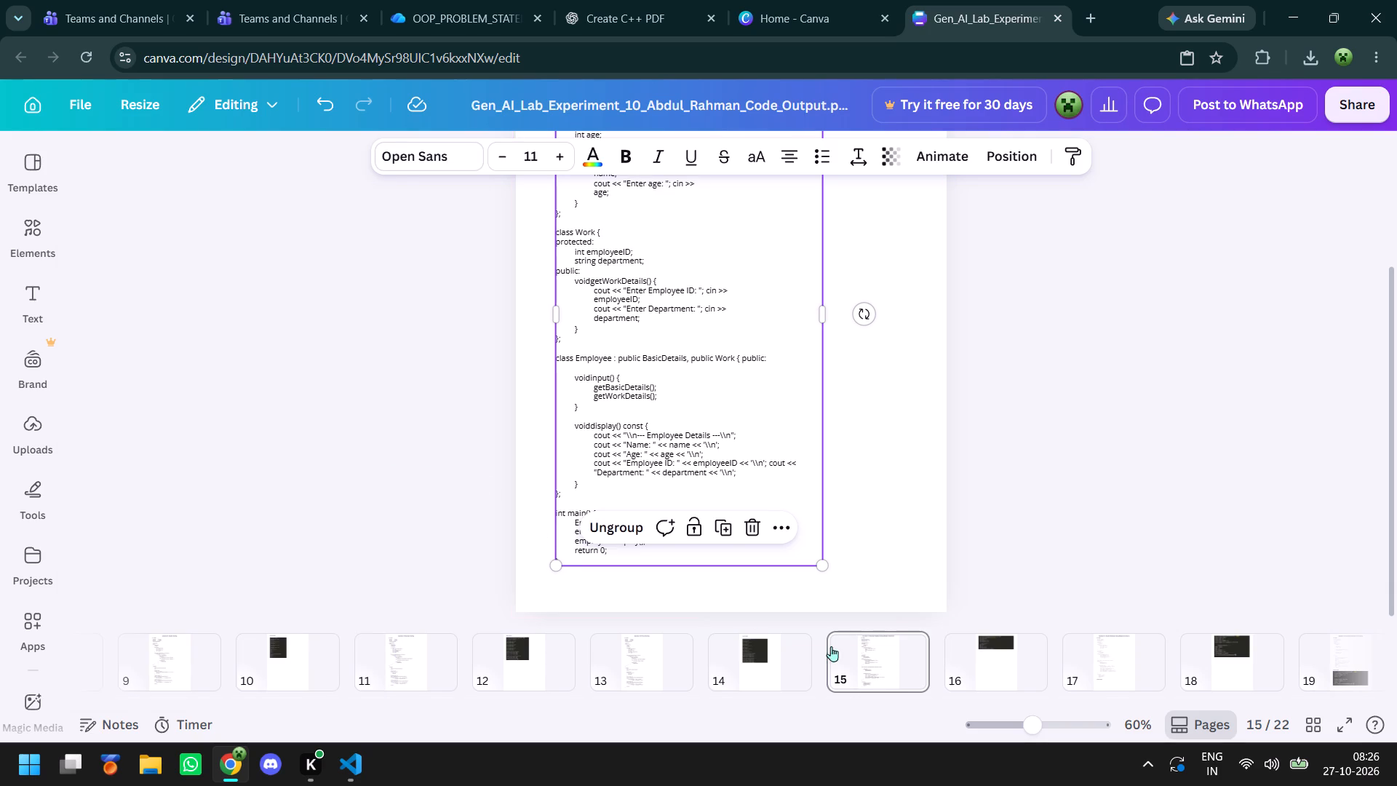
Paste the cut Sample Output heading onto page 16 and position it in the page's upper-left corner.
click(967, 662)
right_click(697, 416)
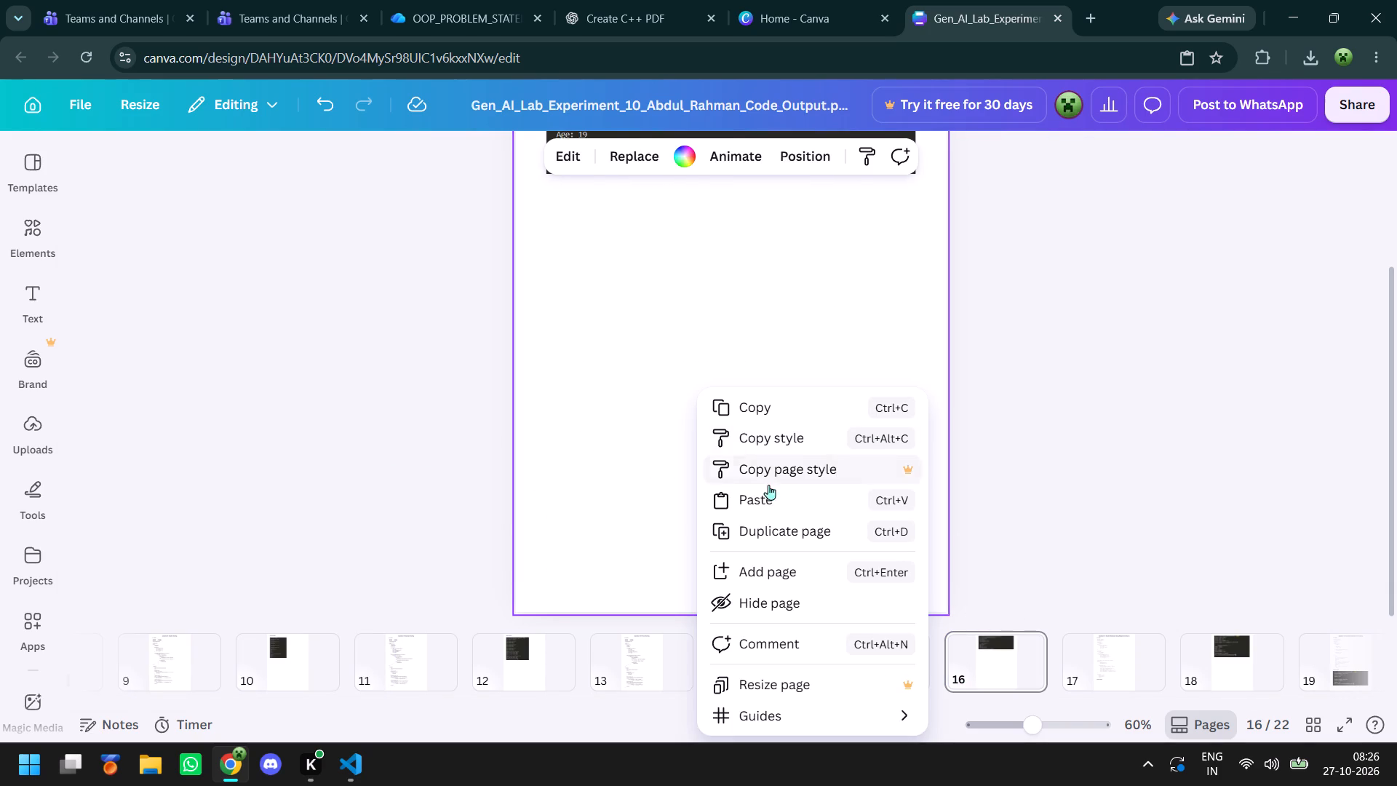
click(771, 501)
drag(592, 502, 592, 504)
scroll(592, 504, up, 3)
drag(592, 504, 586, 202)
scroll(592, 503, down, 1)
scroll(589, 420, up, 3)
scroll(589, 420, down, 1)
scroll(590, 418, up, 1)
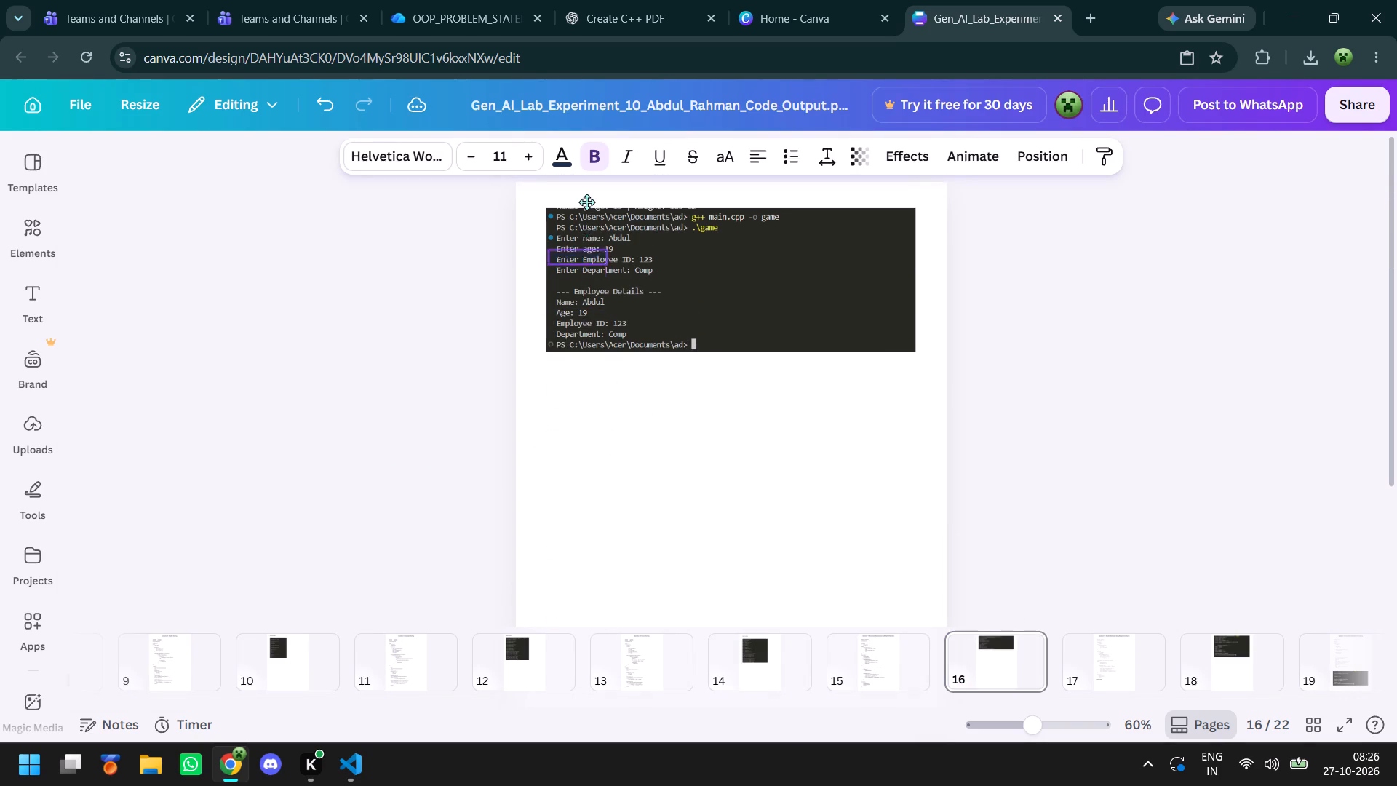
drag(586, 202, 586, 184)
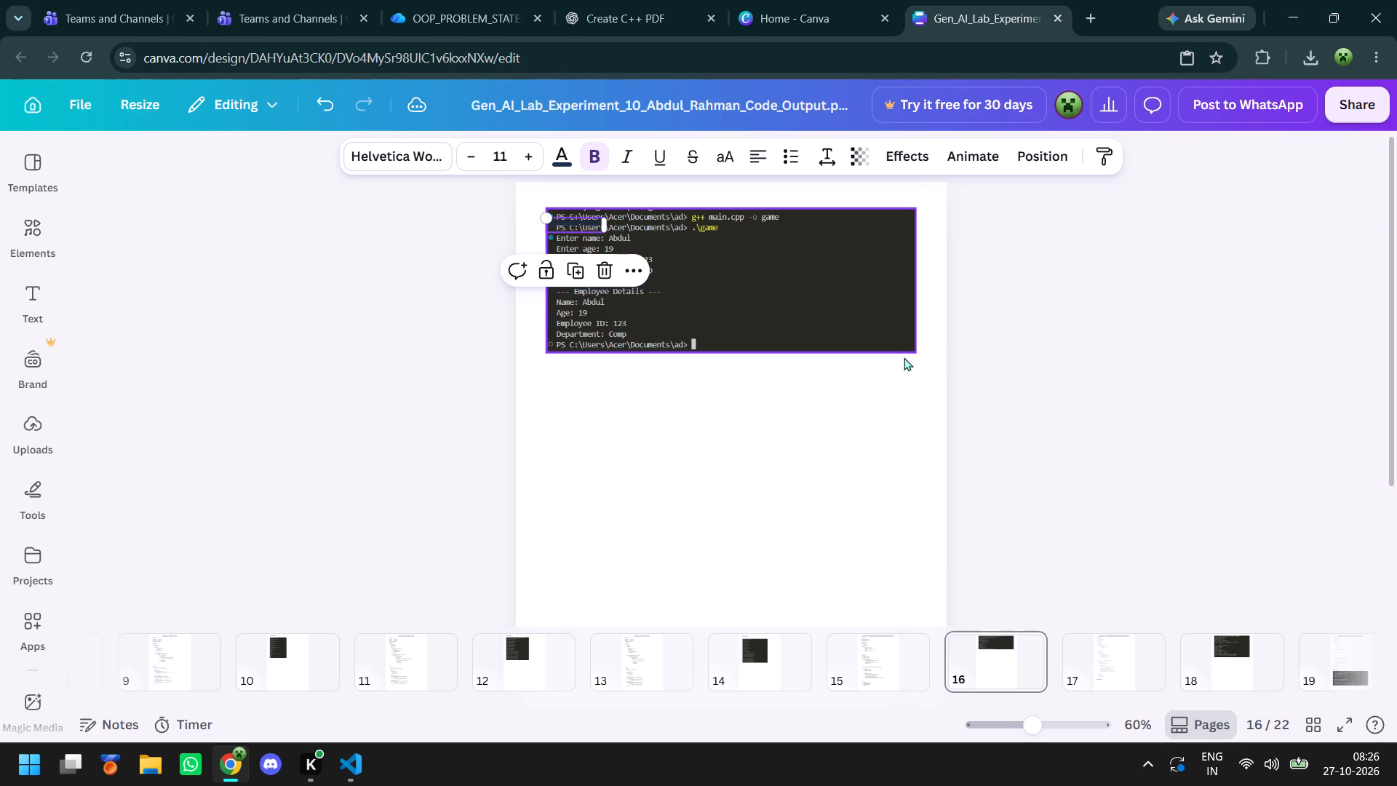
Move the output screenshot on page 16 down below the Sample Output heading.
click(838, 301)
drag(838, 301, 839, 334)
click(1065, 339)
Cut the Sample Output heading from below the Student Database code on page 17.
scroll(1070, 374, down, 2)
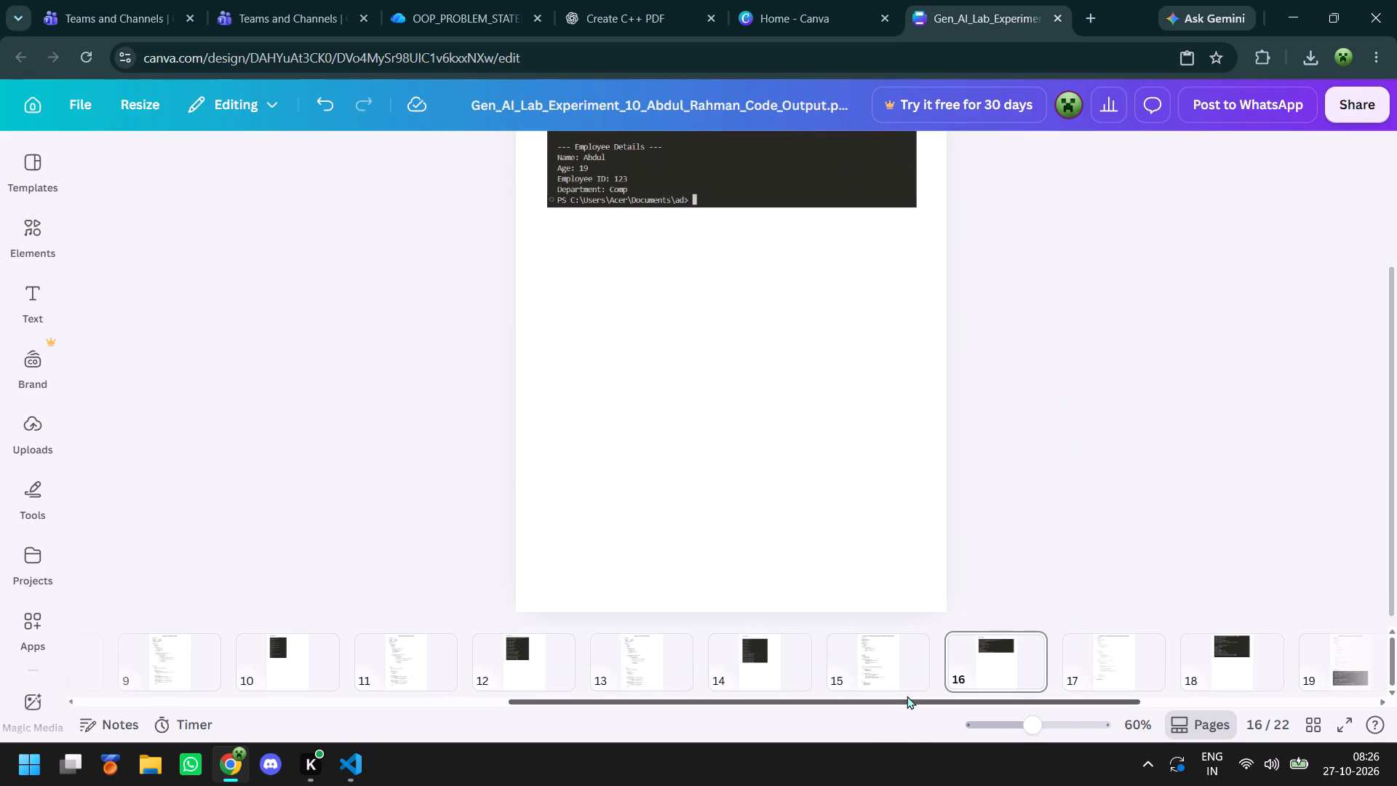
click(910, 695)
drag(912, 698, 1248, 676)
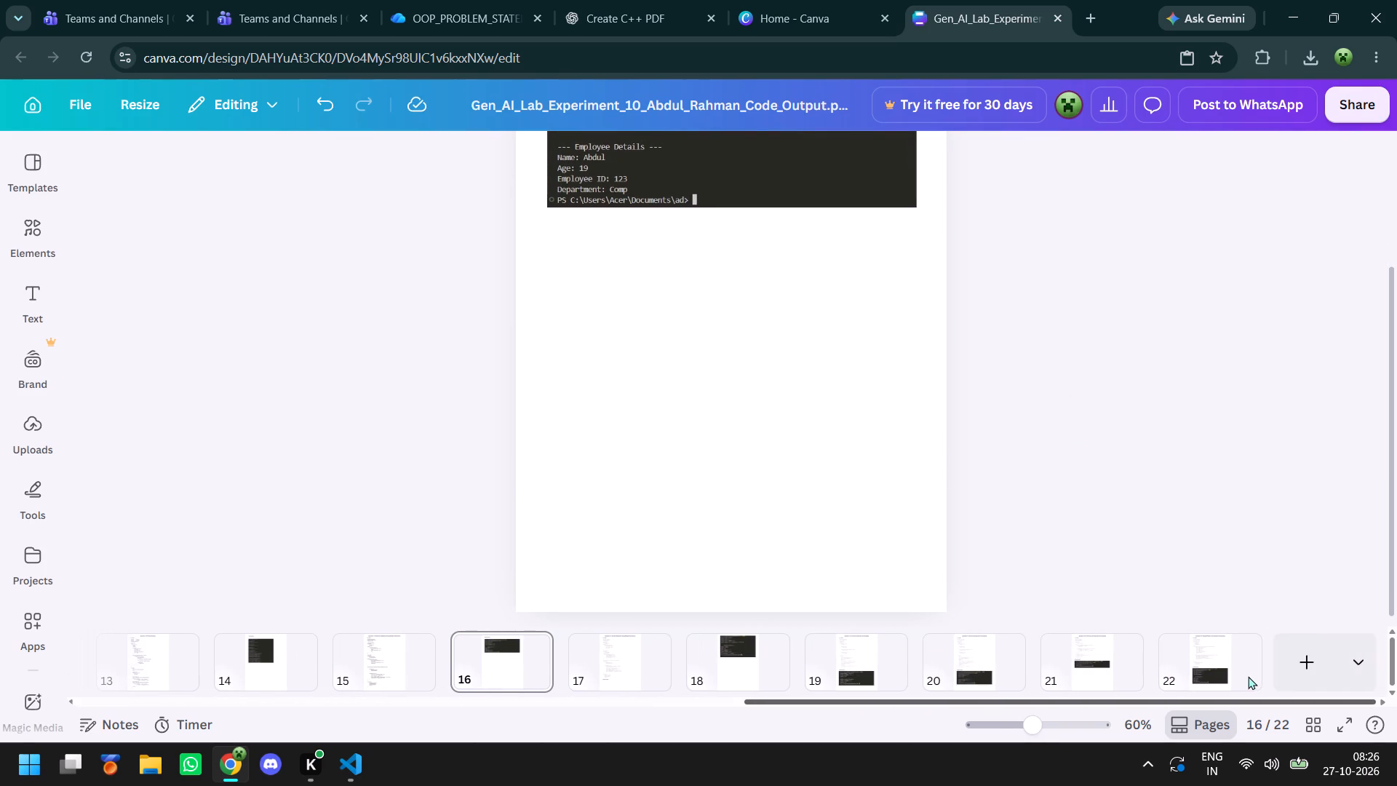
drag(1248, 676, 1251, 676)
click(649, 659)
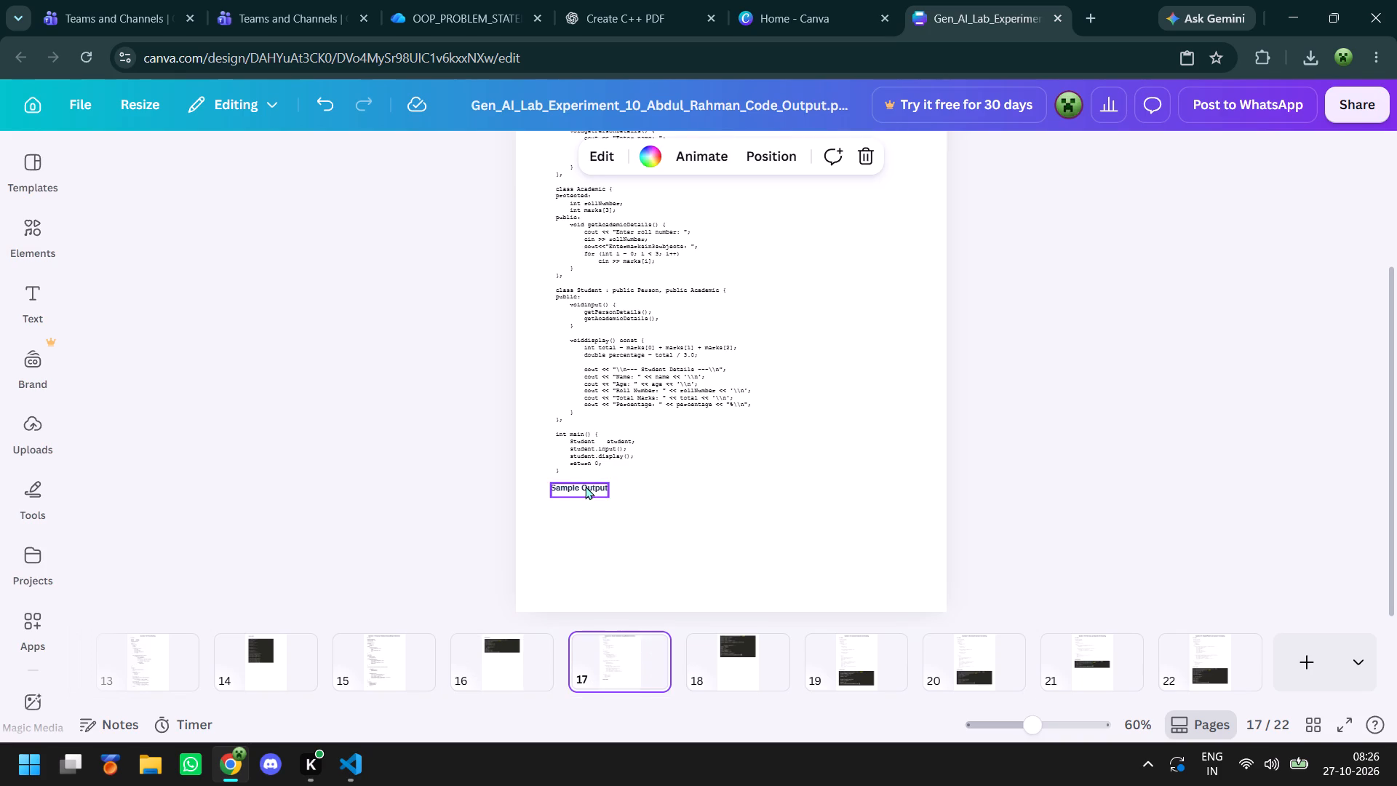
click(585, 485)
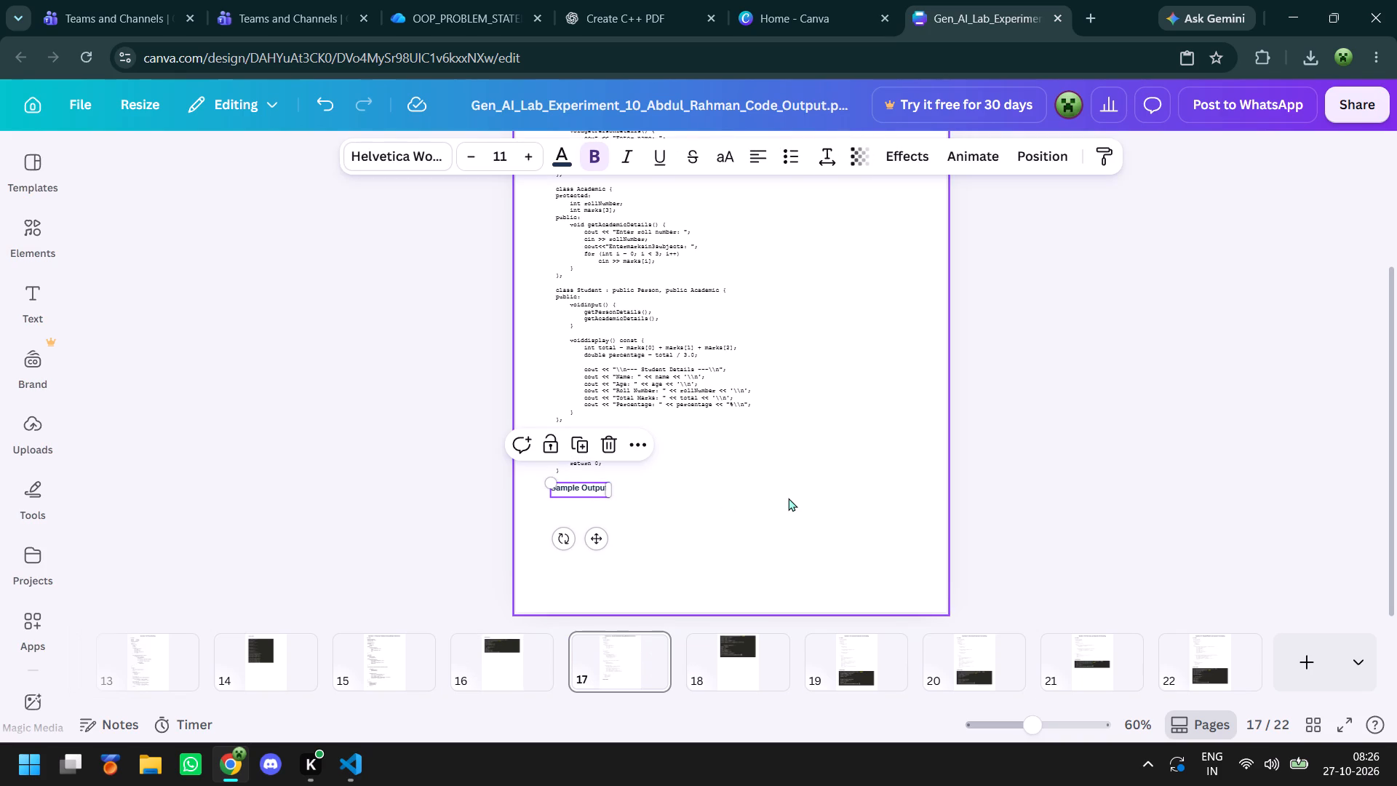
key(ctrl+x)
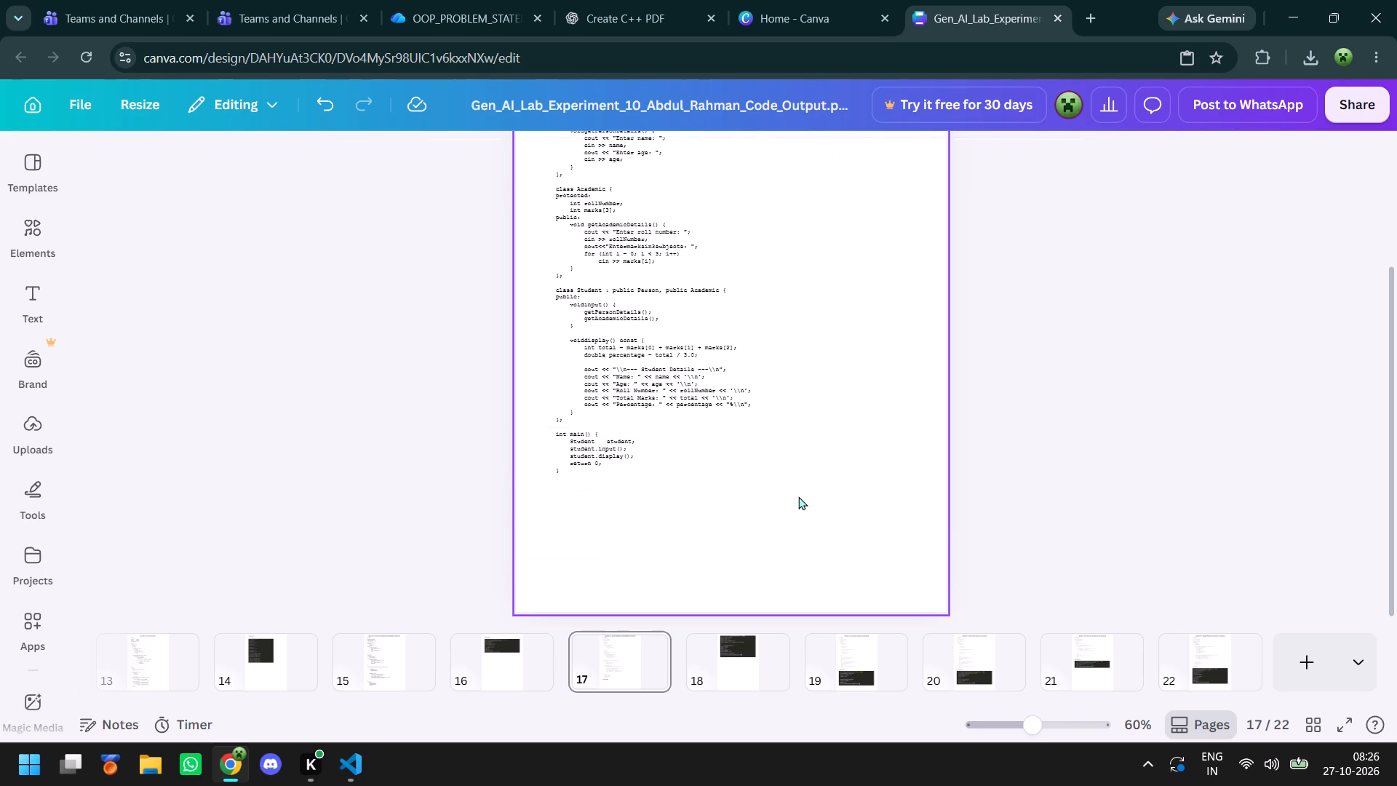
Group all the code on page 17, enlarge it to about 10 pt and change its font to Open Sans.
scroll(525, 501, up, 3)
drag(527, 245, 532, 245)
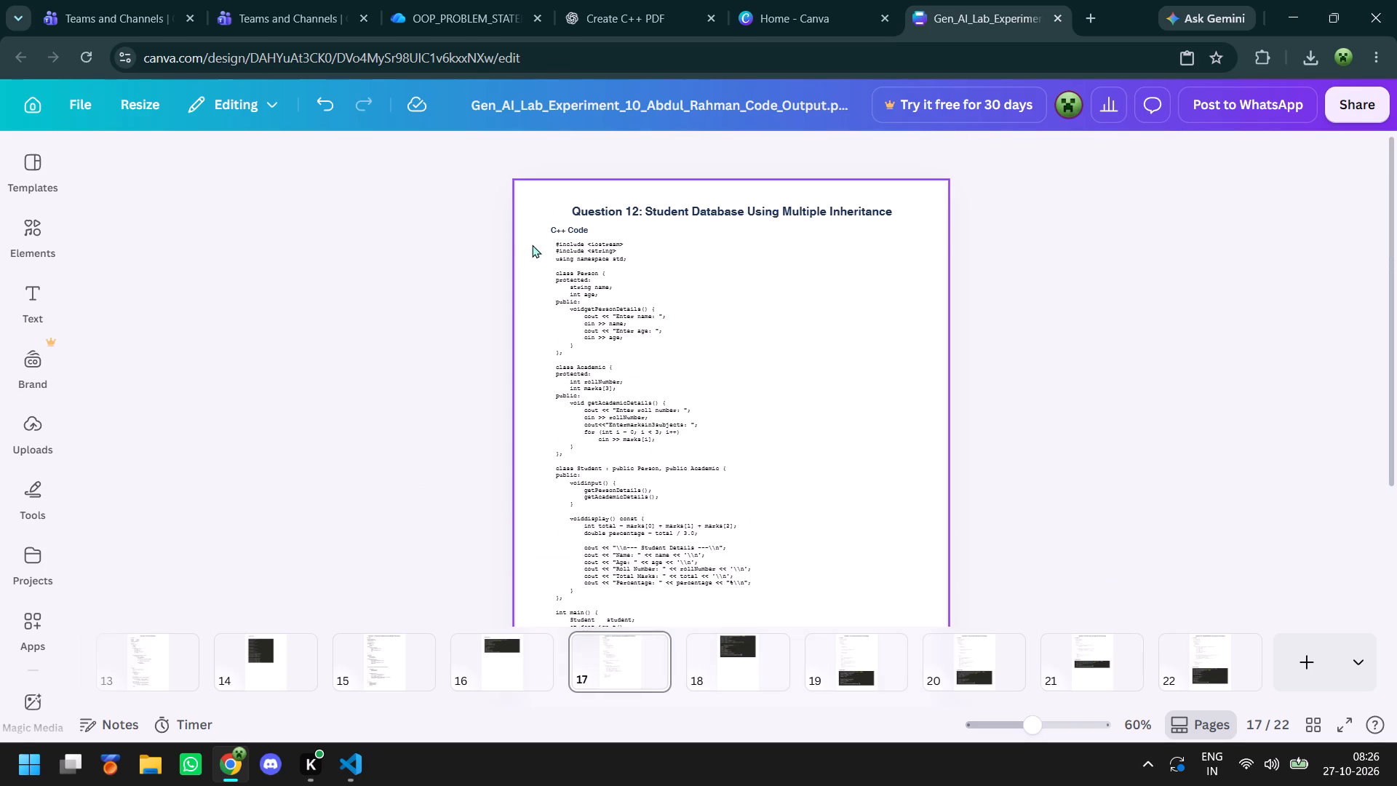
drag(532, 245, 784, 574)
scroll(676, 281, down, 2)
scroll(677, 282, up, 1)
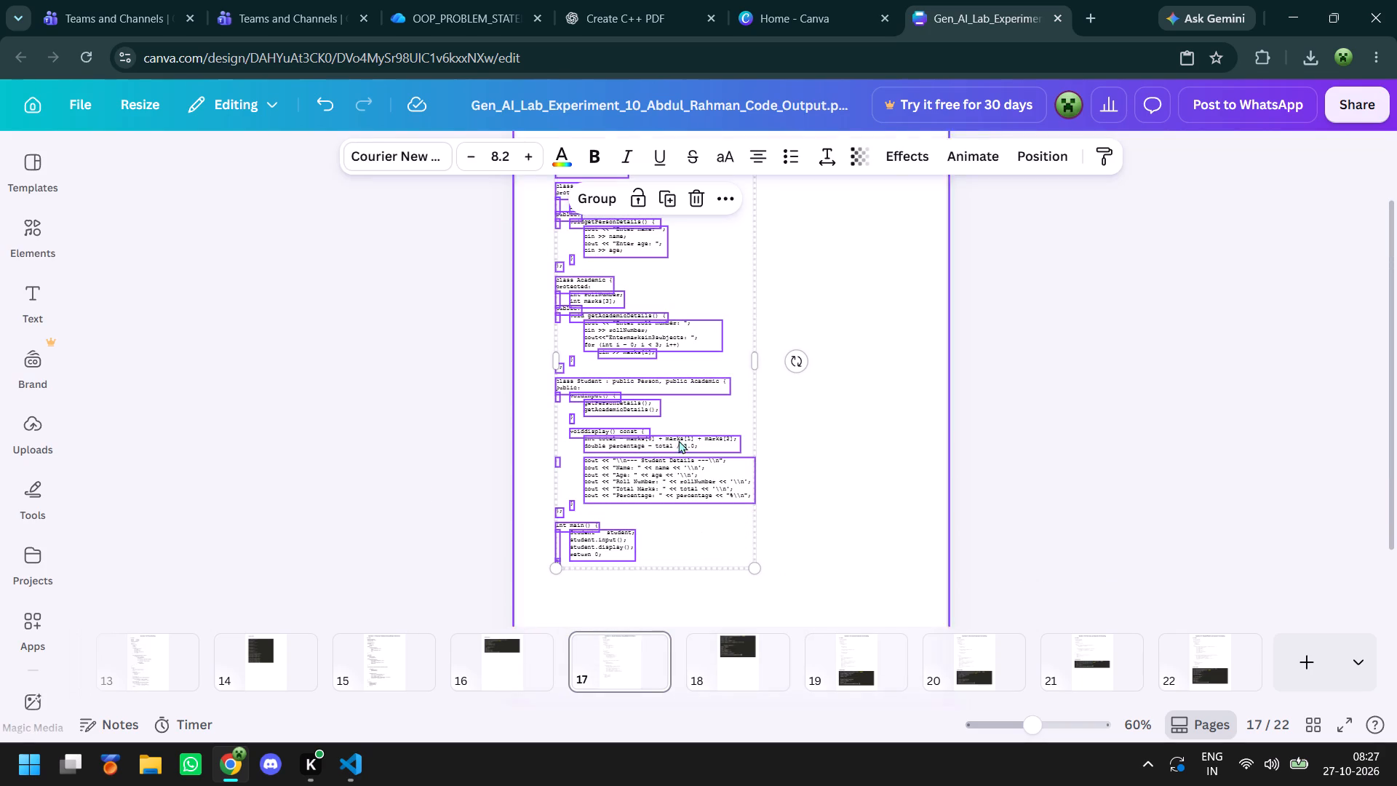
click(600, 205)
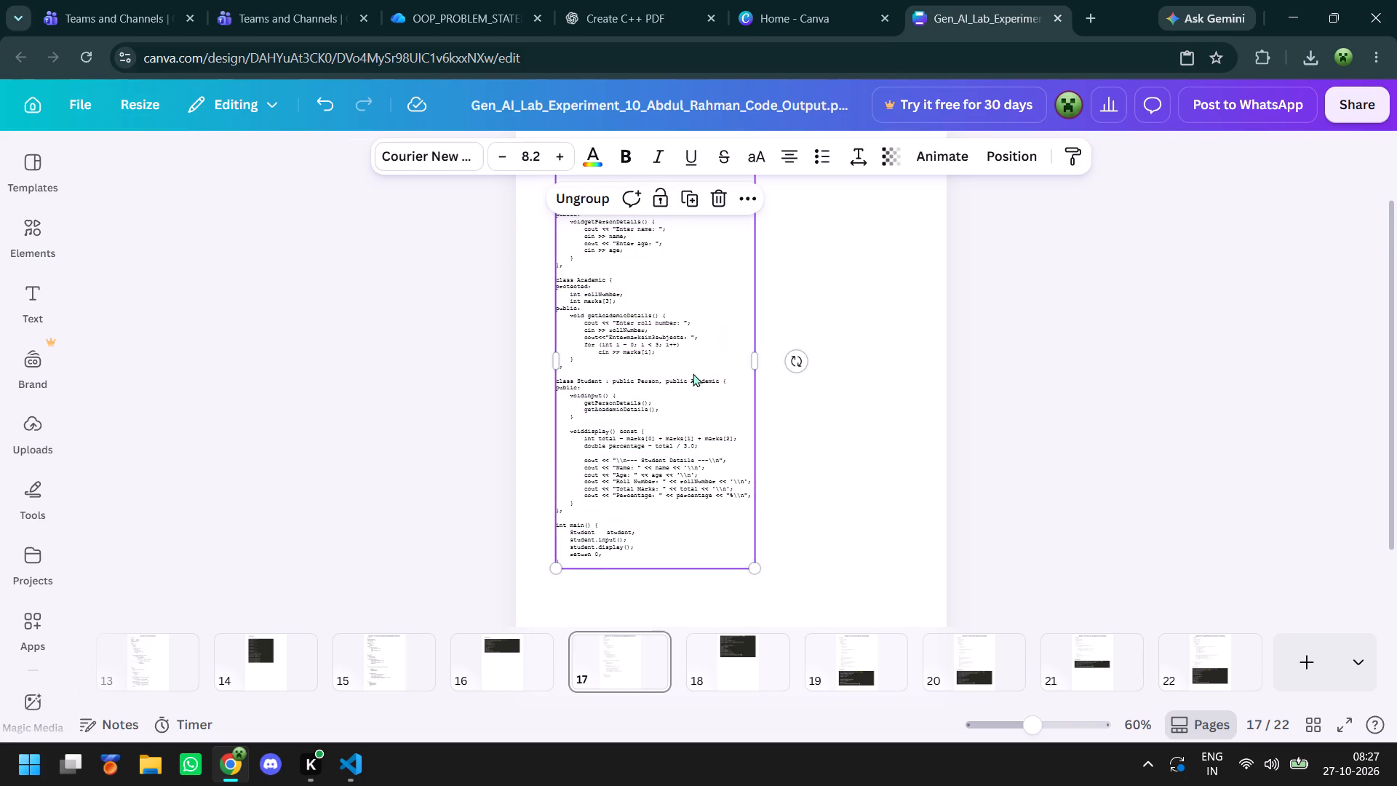
scroll(698, 397, down, 1)
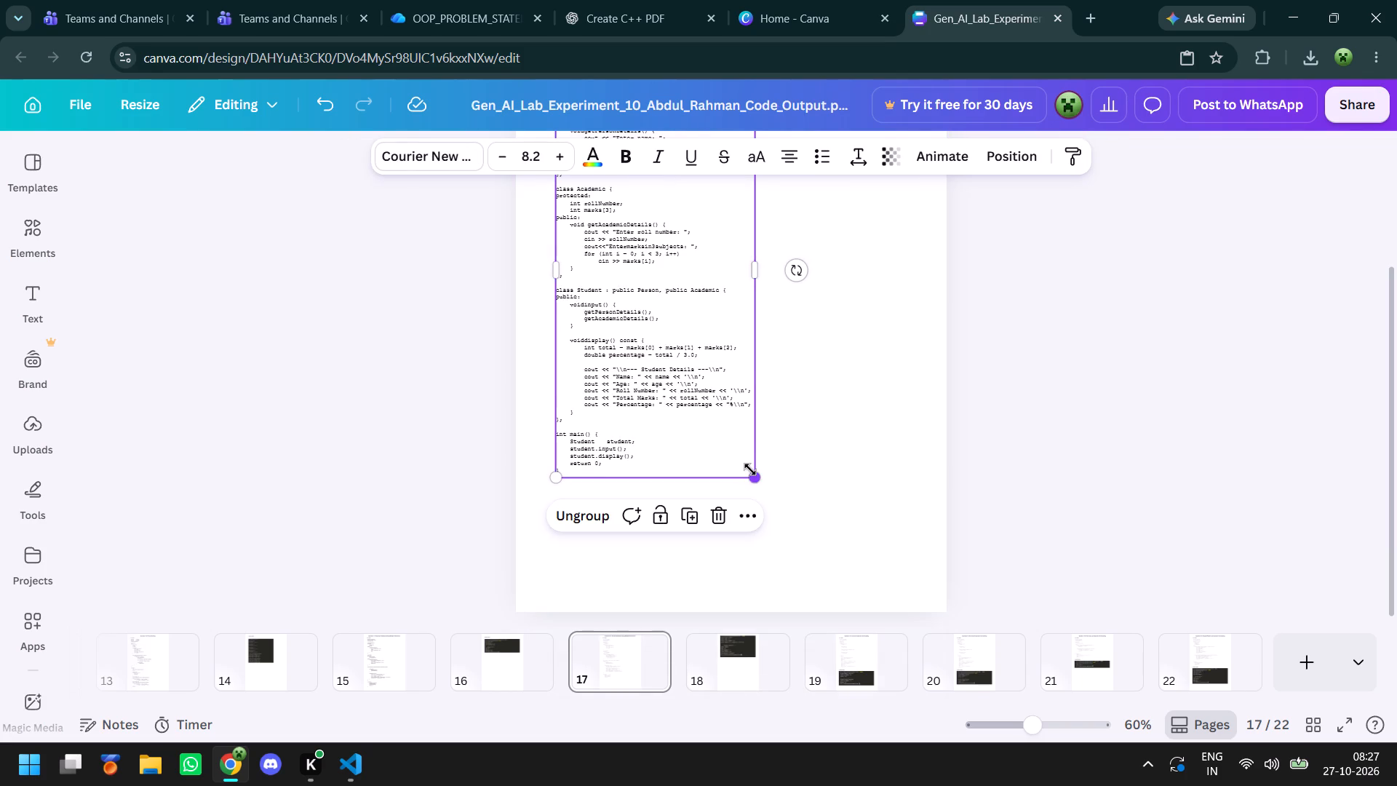
drag(750, 469, 821, 550)
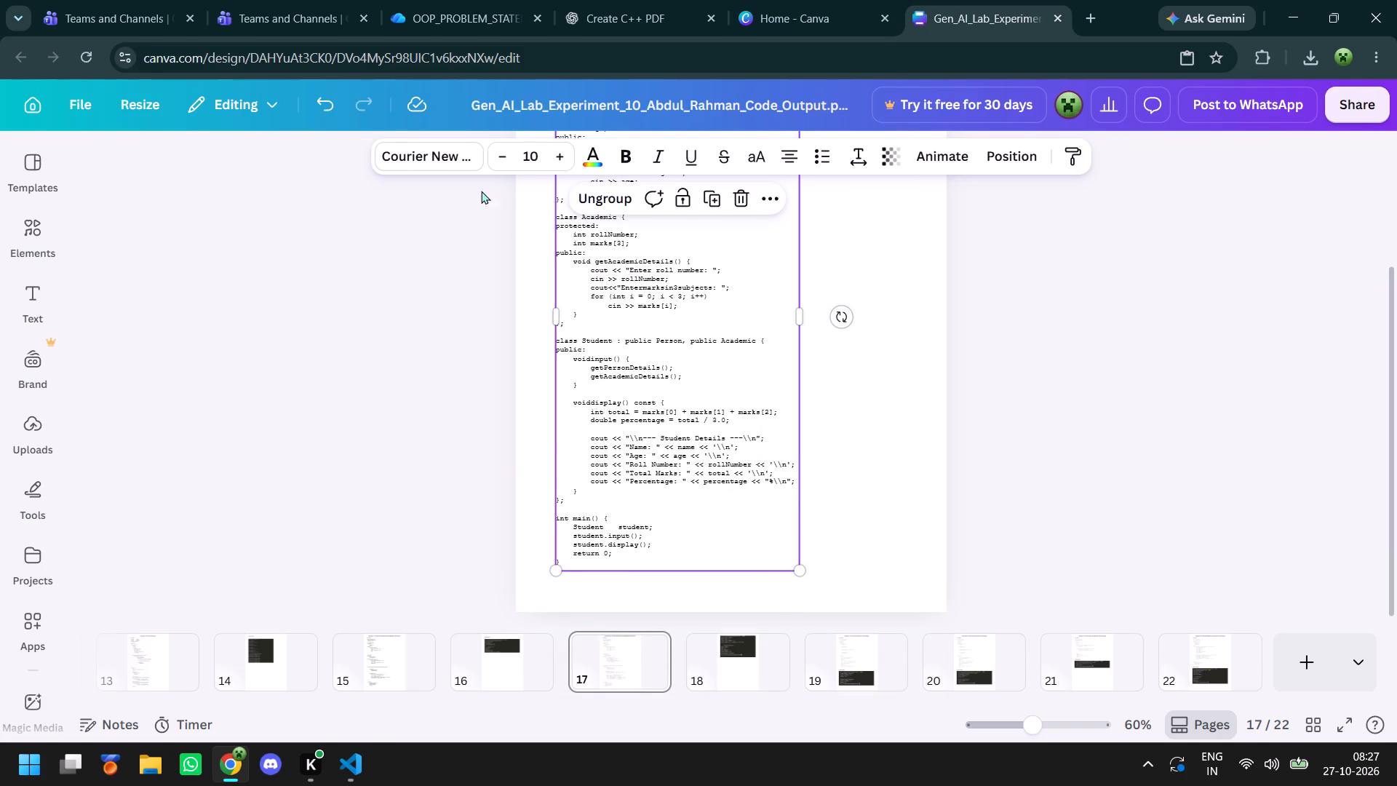
click(438, 156)
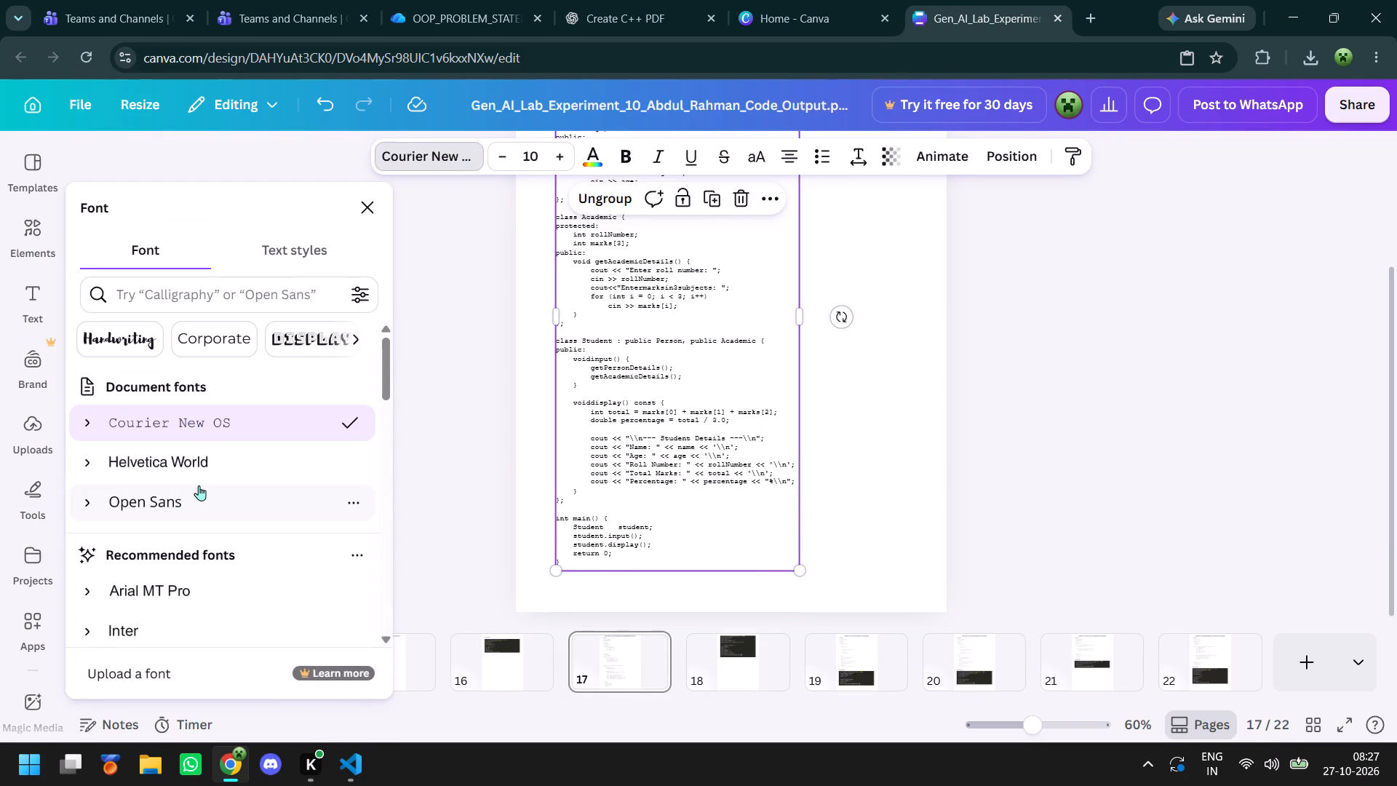
click(199, 486)
Paste the cut Sample Output heading onto page 18 and position it in the page's upper-left corner.
click(730, 664)
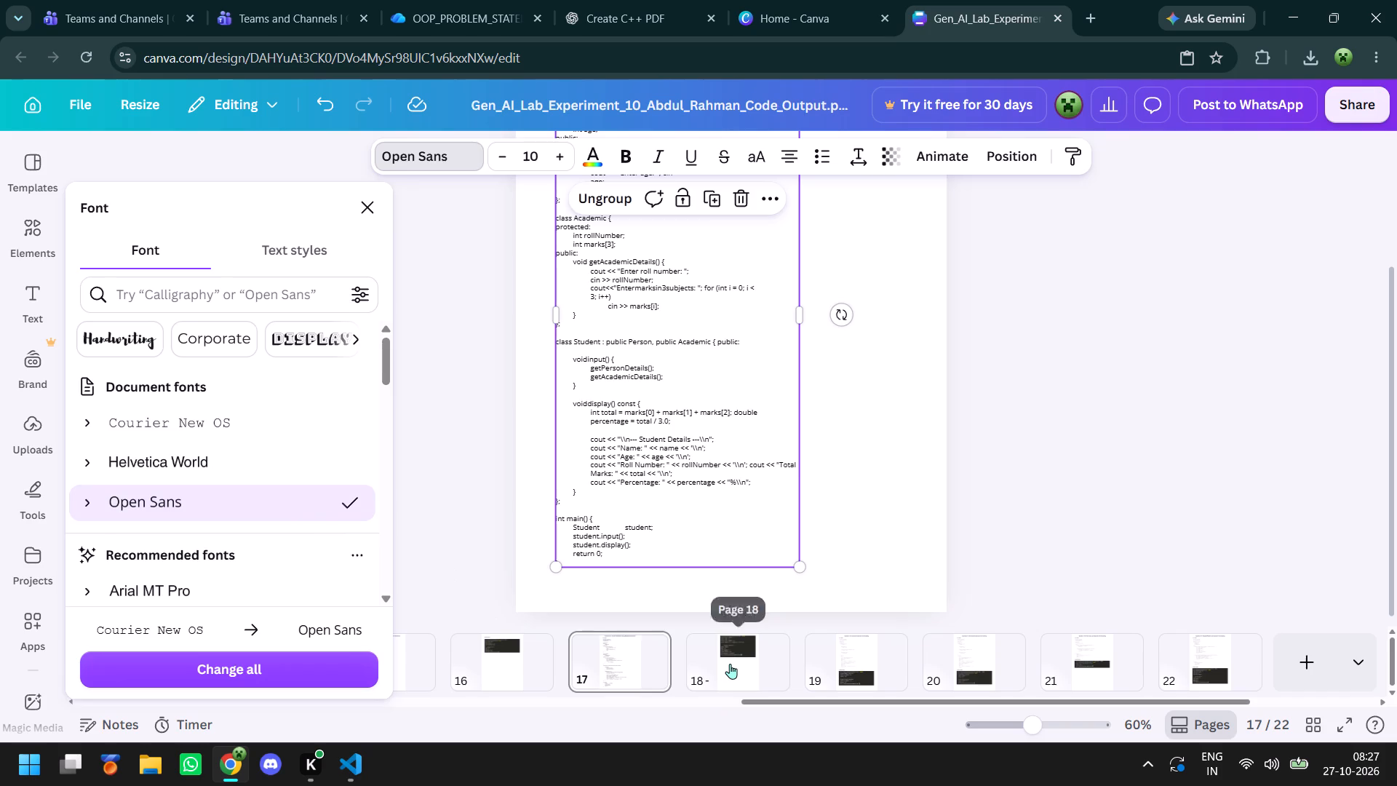
right_click(633, 365)
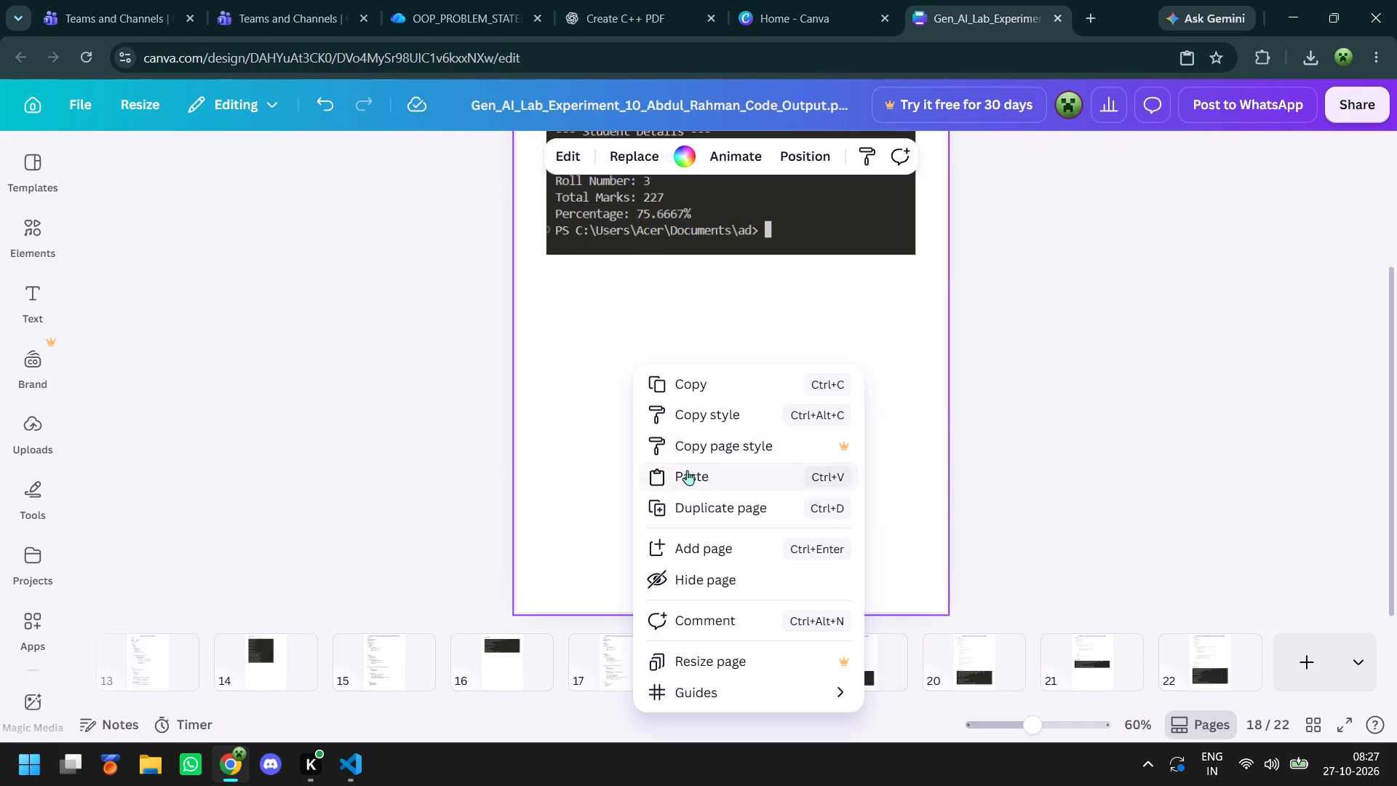
click(687, 470)
drag(597, 542, 594, 542)
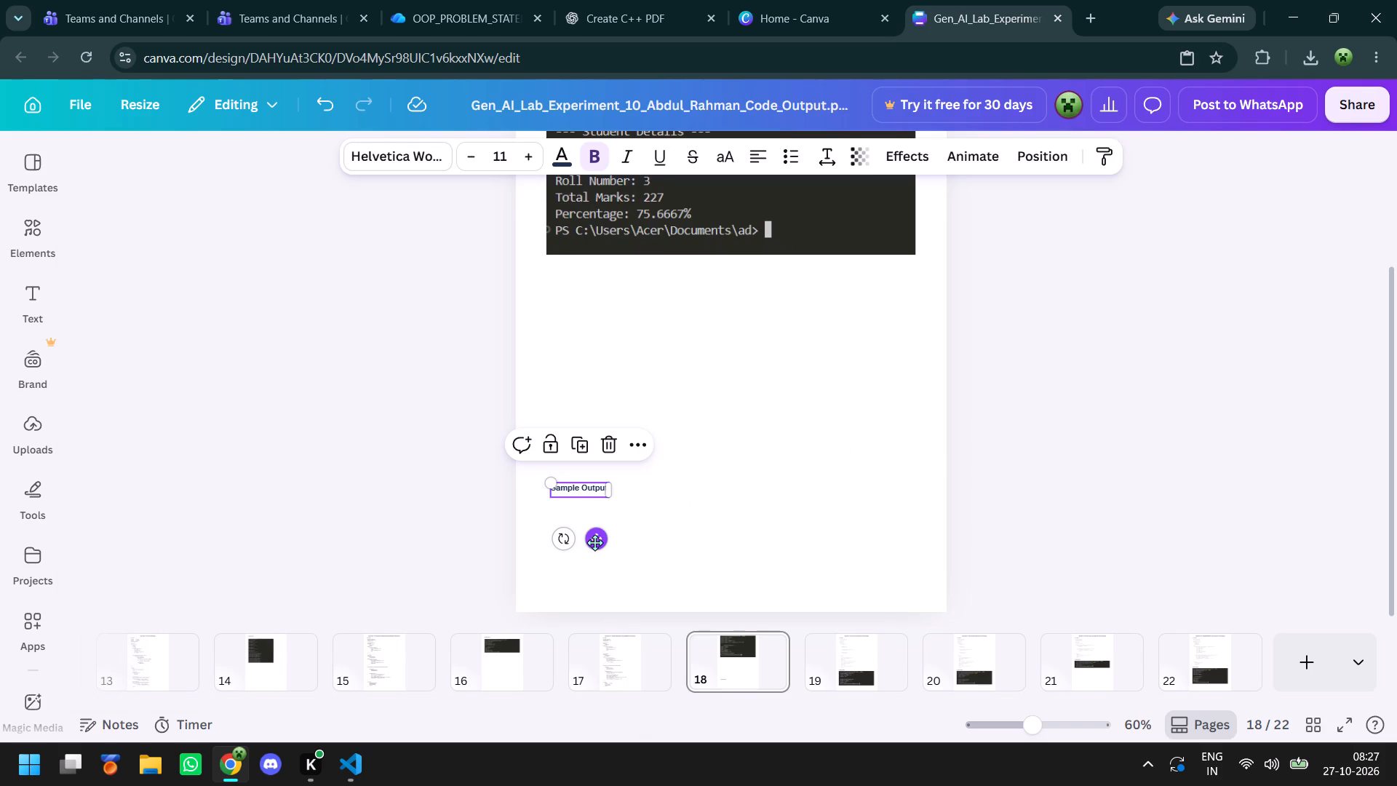
drag(594, 542, 593, 166)
scroll(594, 542, up, 1)
scroll(594, 542, down, 1)
scroll(594, 542, up, 2)
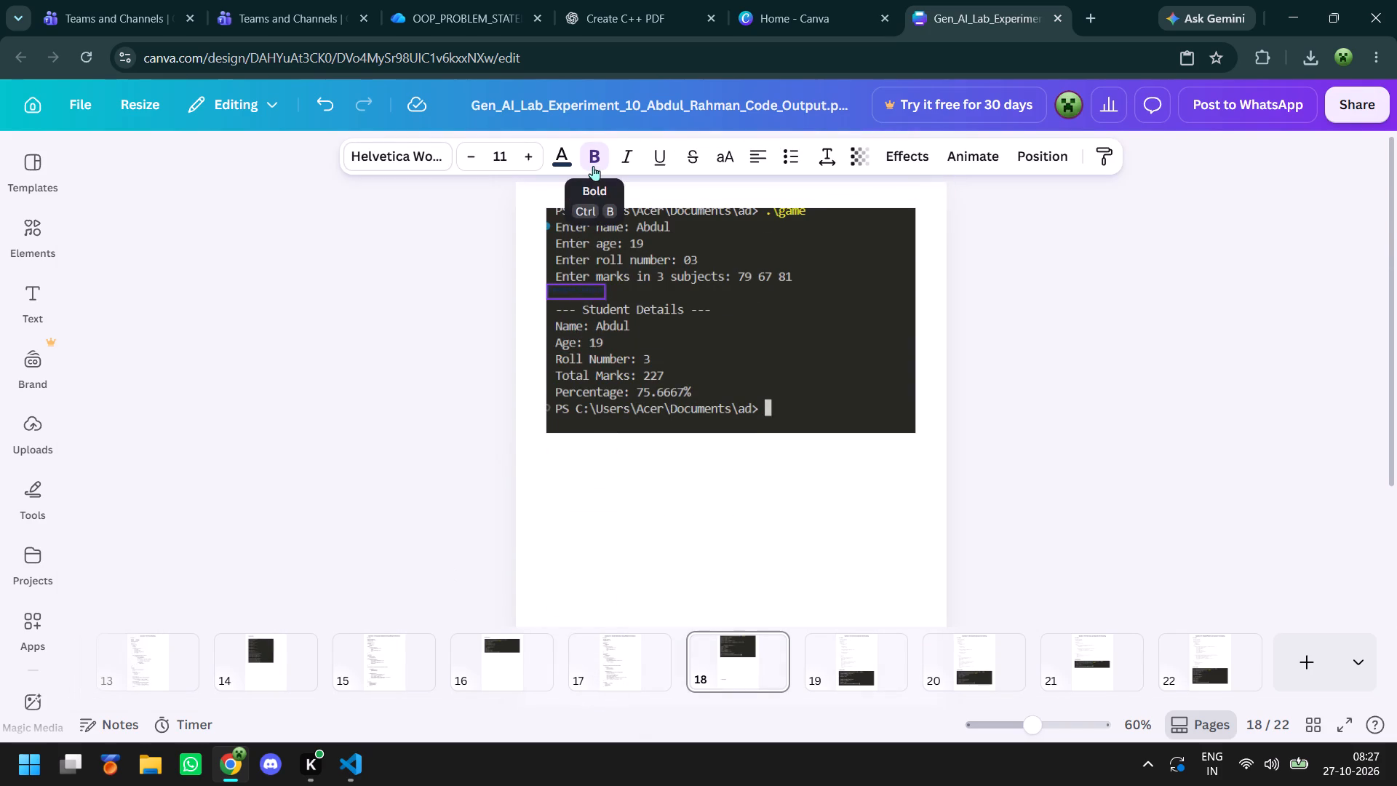
drag(593, 166, 599, 101)
Move the output screenshot on page 18 down below the Sample Output heading.
click(774, 279)
drag(776, 300, 781, 334)
click(1142, 394)
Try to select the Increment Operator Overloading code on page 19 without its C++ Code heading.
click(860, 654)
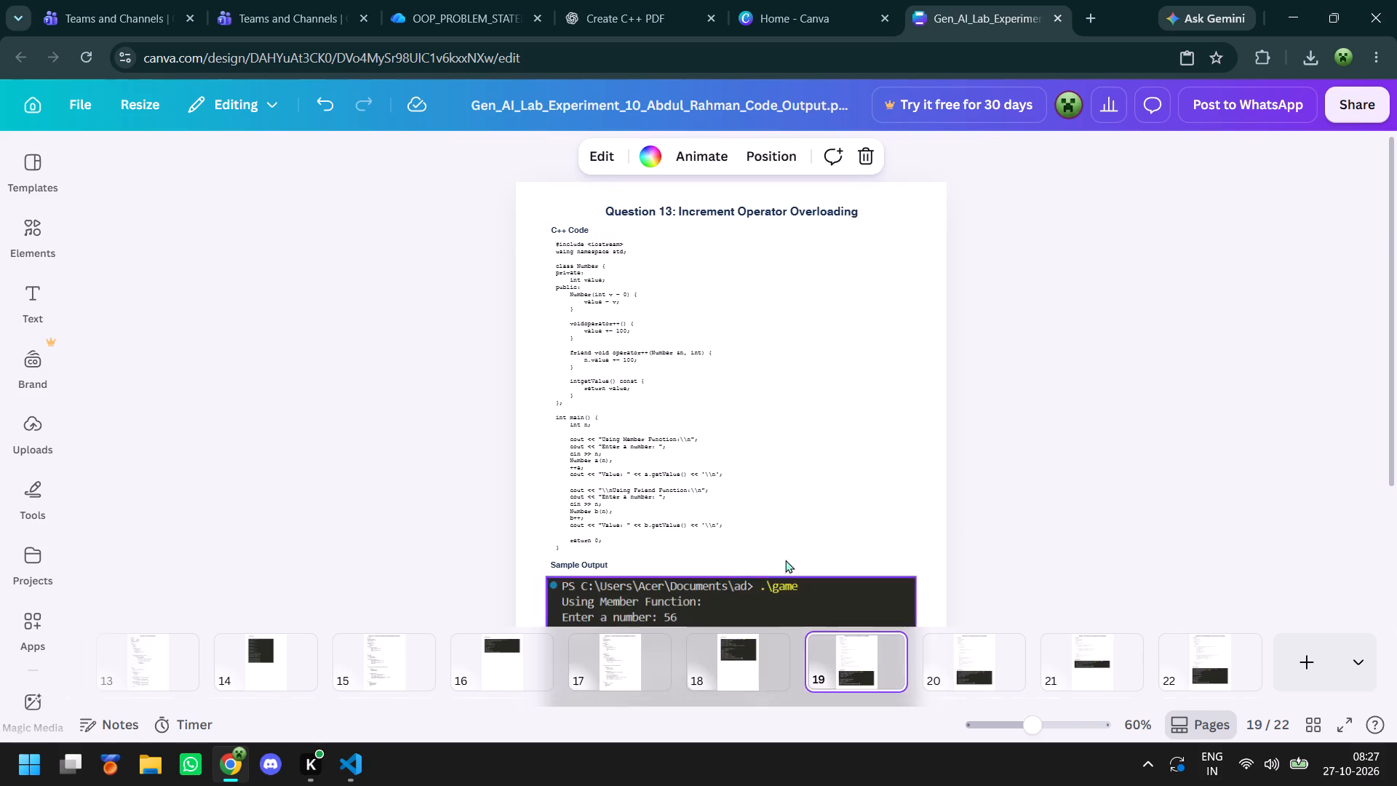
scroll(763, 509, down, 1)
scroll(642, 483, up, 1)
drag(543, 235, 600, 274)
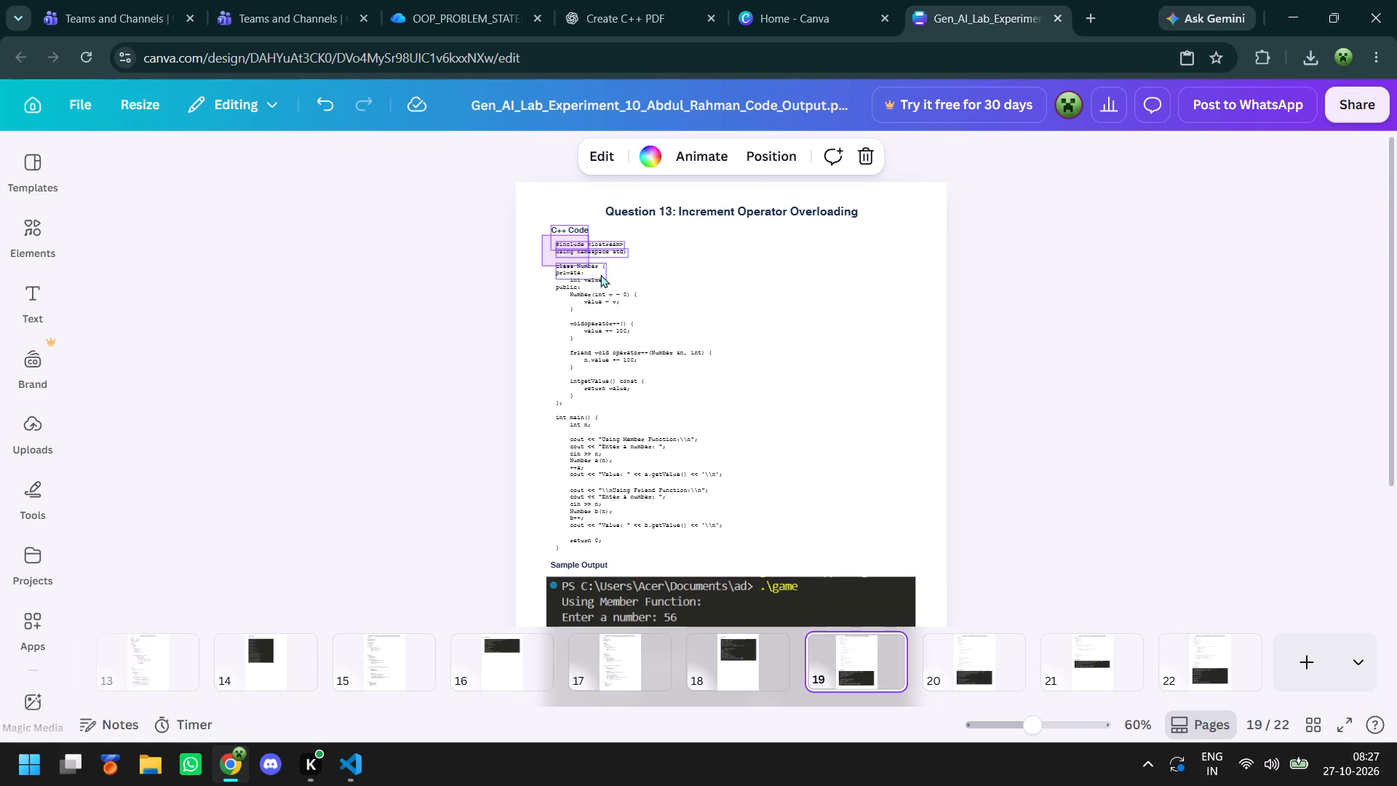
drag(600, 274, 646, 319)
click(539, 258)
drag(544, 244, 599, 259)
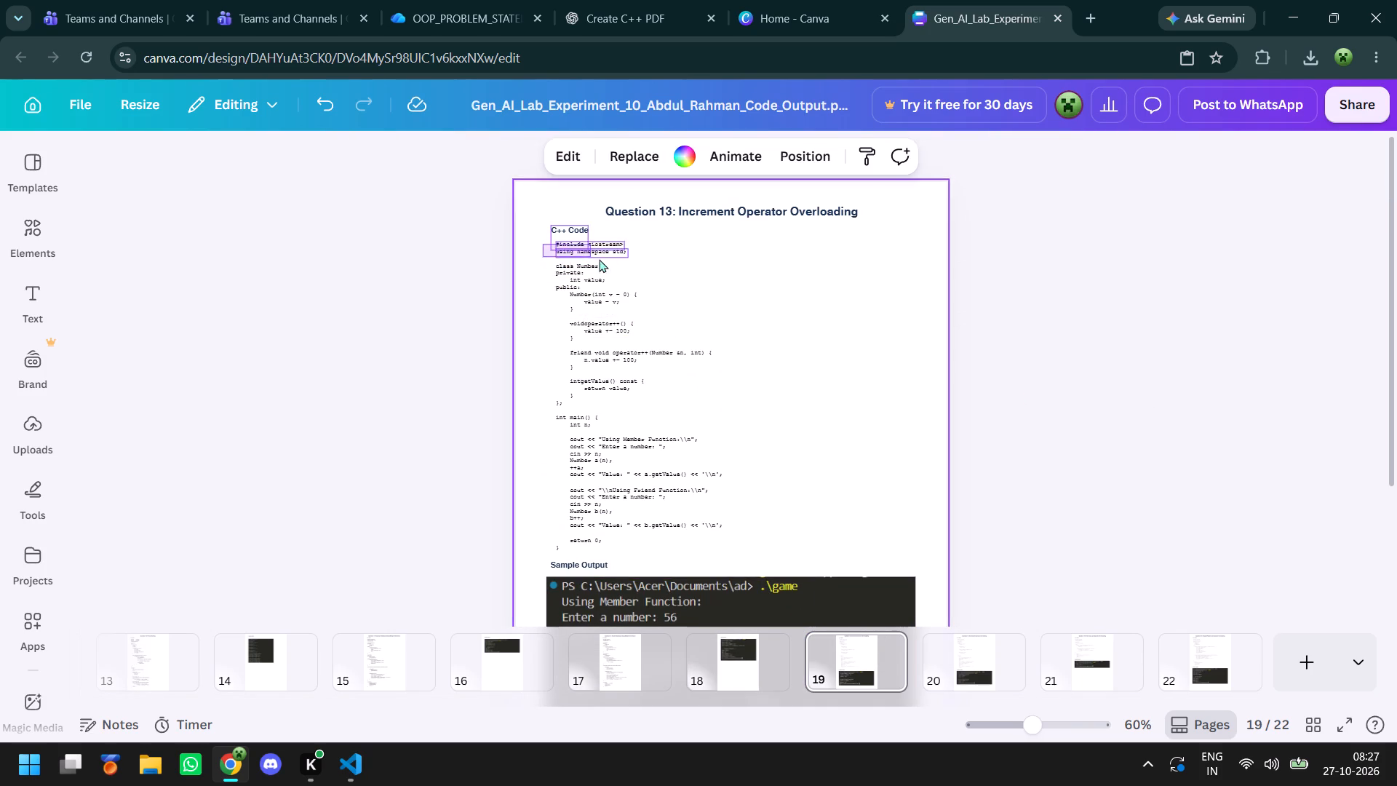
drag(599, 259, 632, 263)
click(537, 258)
Shrink the C++ Code heading's text box on page 19 and move it up, clear of the first code lines.
click(565, 234)
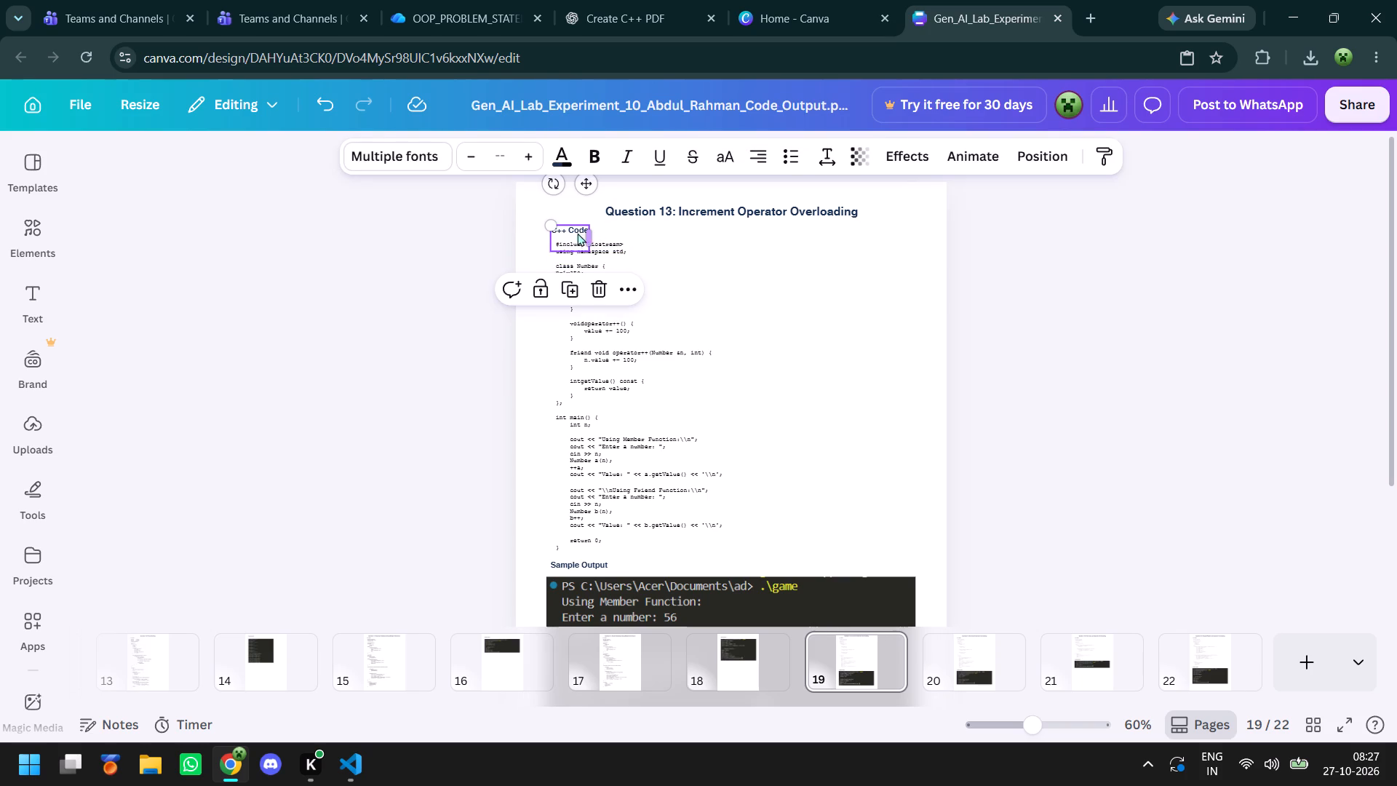
drag(554, 226, 565, 235)
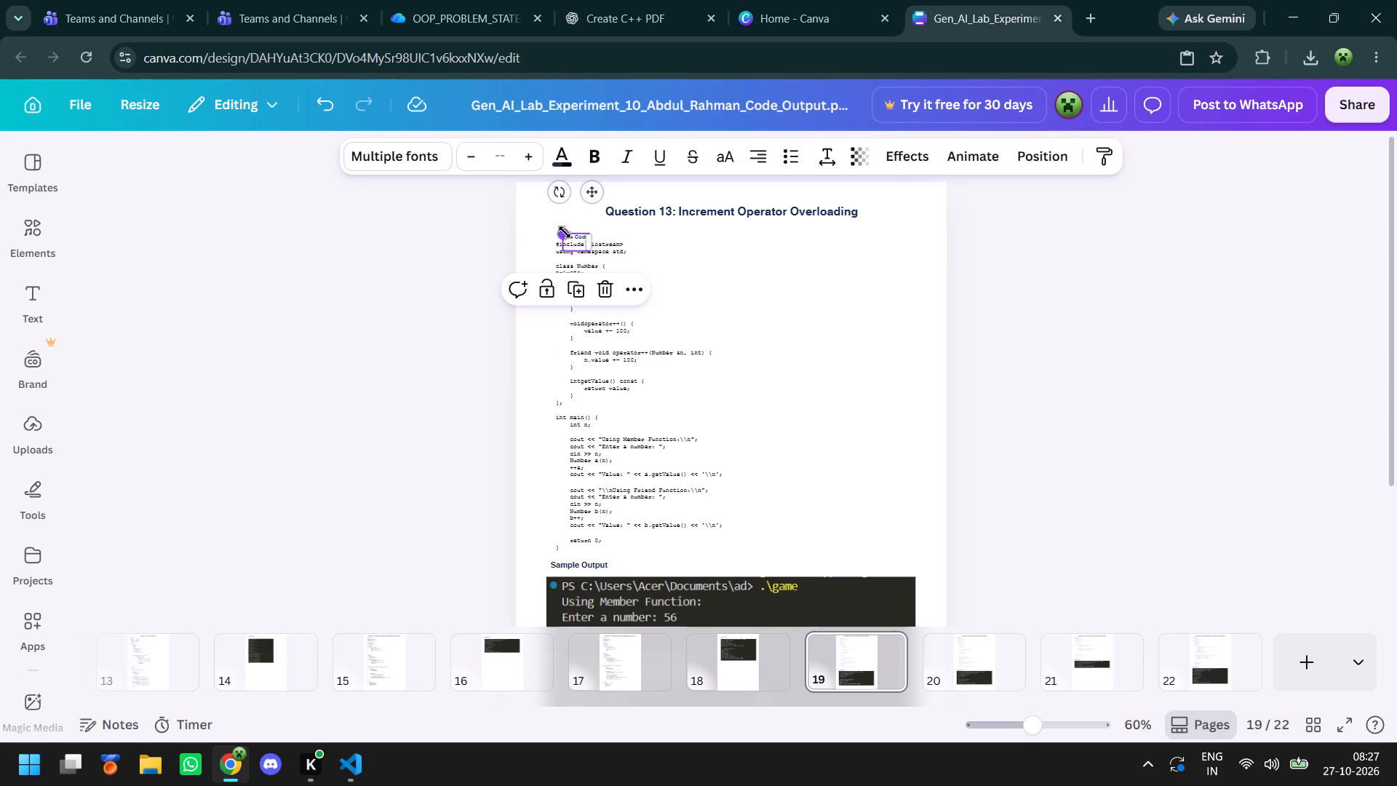
click(563, 232)
drag(592, 196, 590, 181)
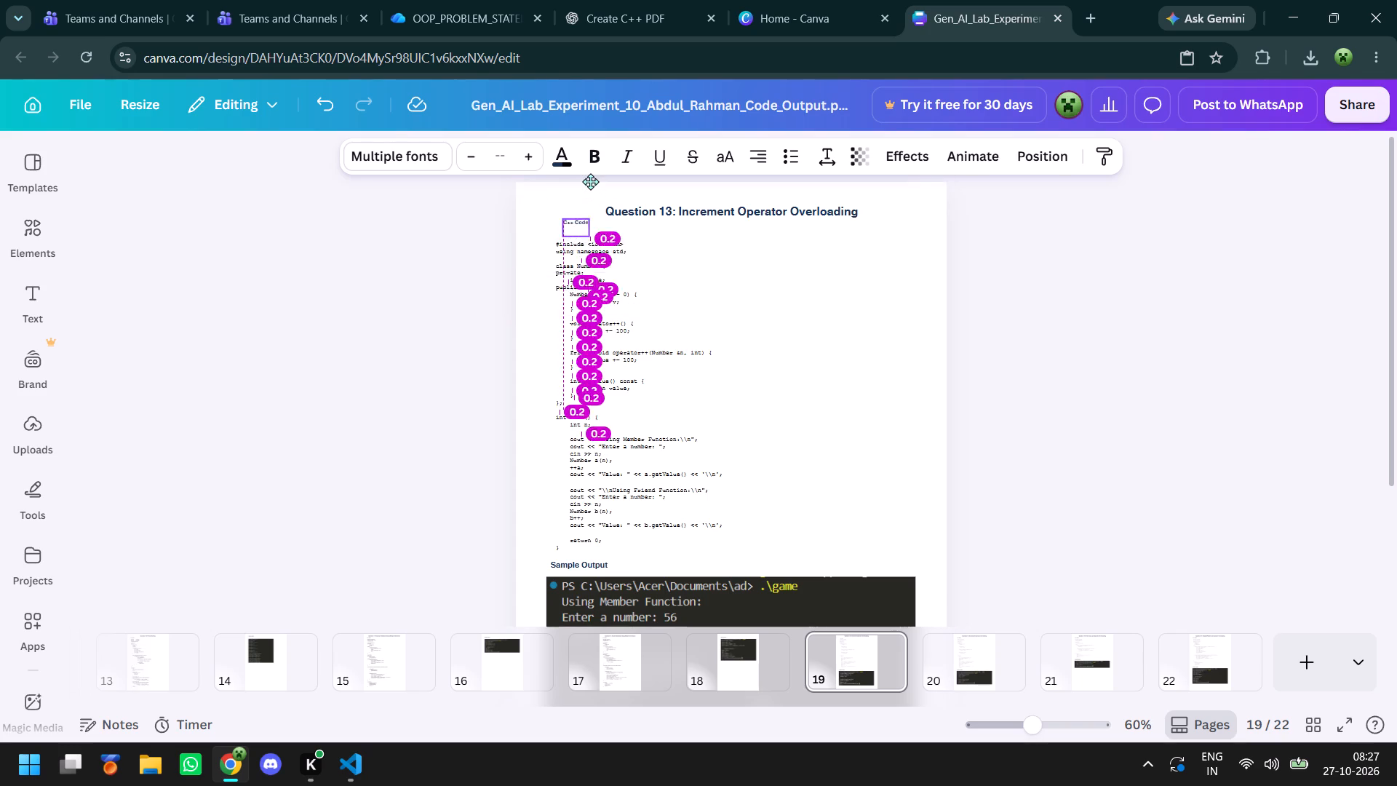
drag(590, 181, 586, 178)
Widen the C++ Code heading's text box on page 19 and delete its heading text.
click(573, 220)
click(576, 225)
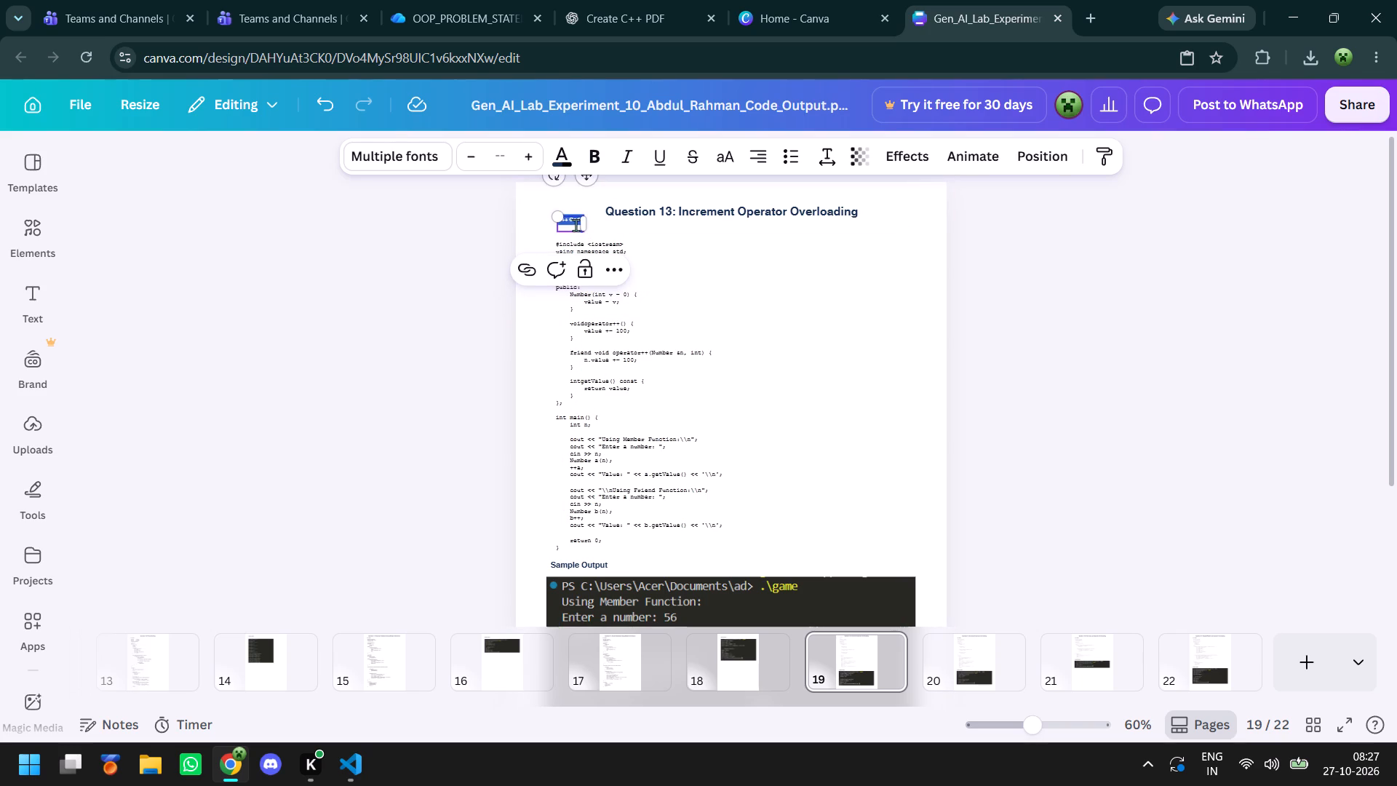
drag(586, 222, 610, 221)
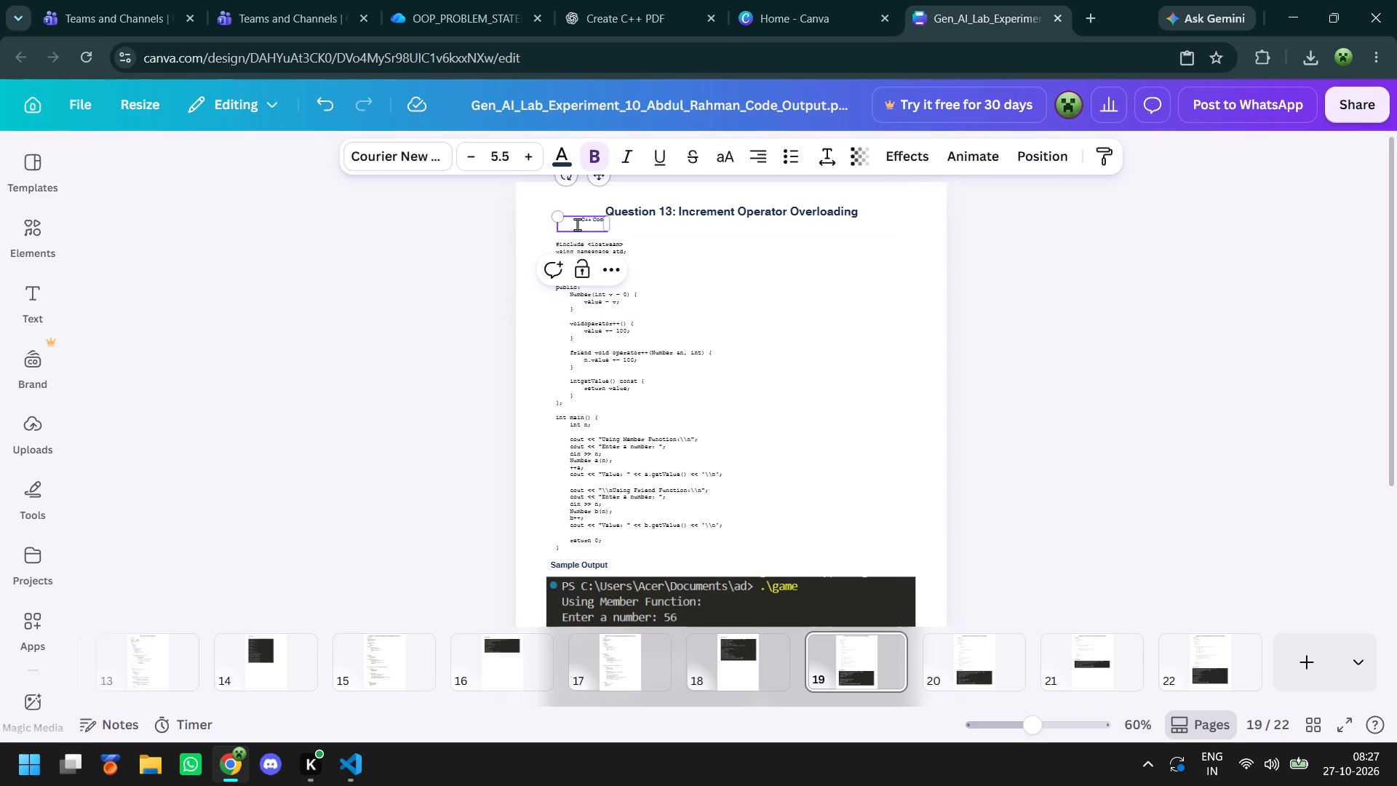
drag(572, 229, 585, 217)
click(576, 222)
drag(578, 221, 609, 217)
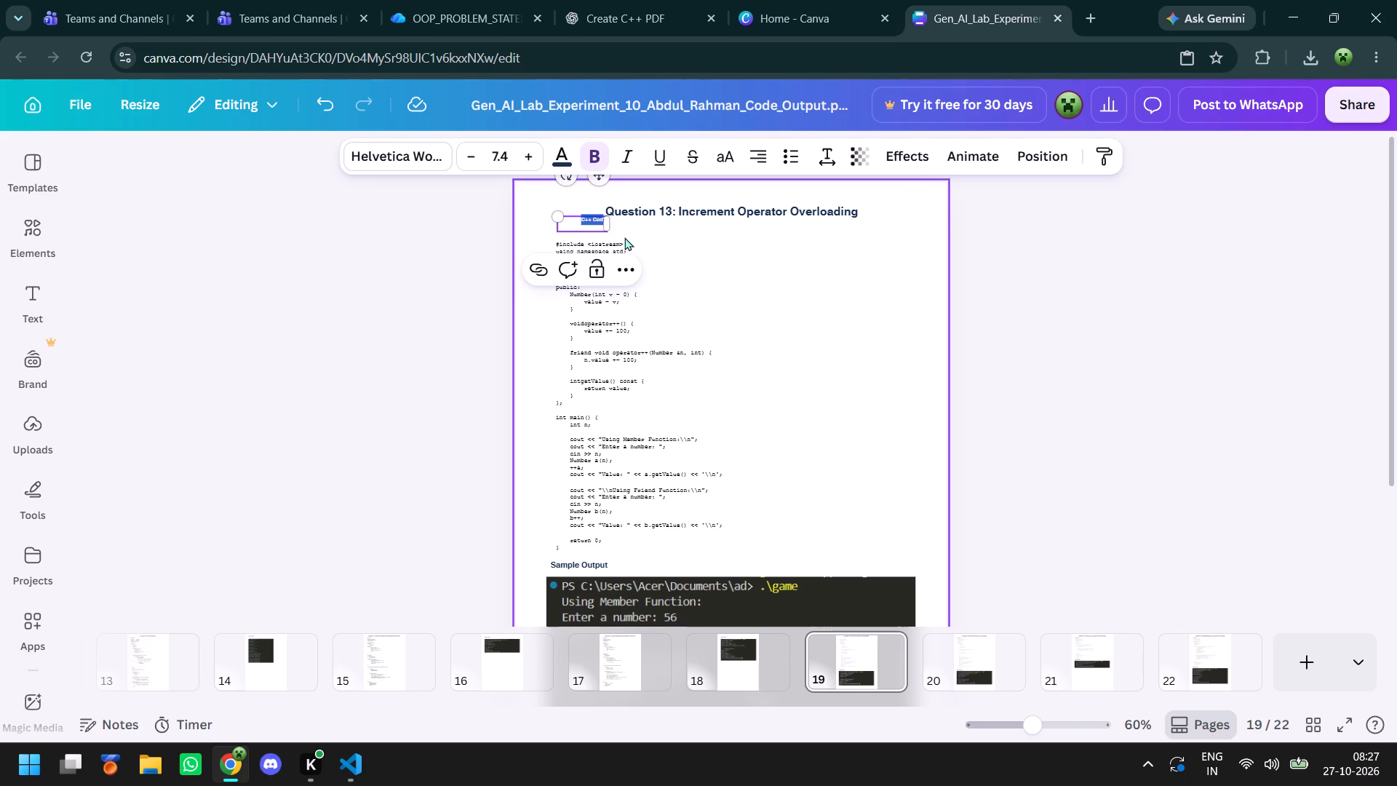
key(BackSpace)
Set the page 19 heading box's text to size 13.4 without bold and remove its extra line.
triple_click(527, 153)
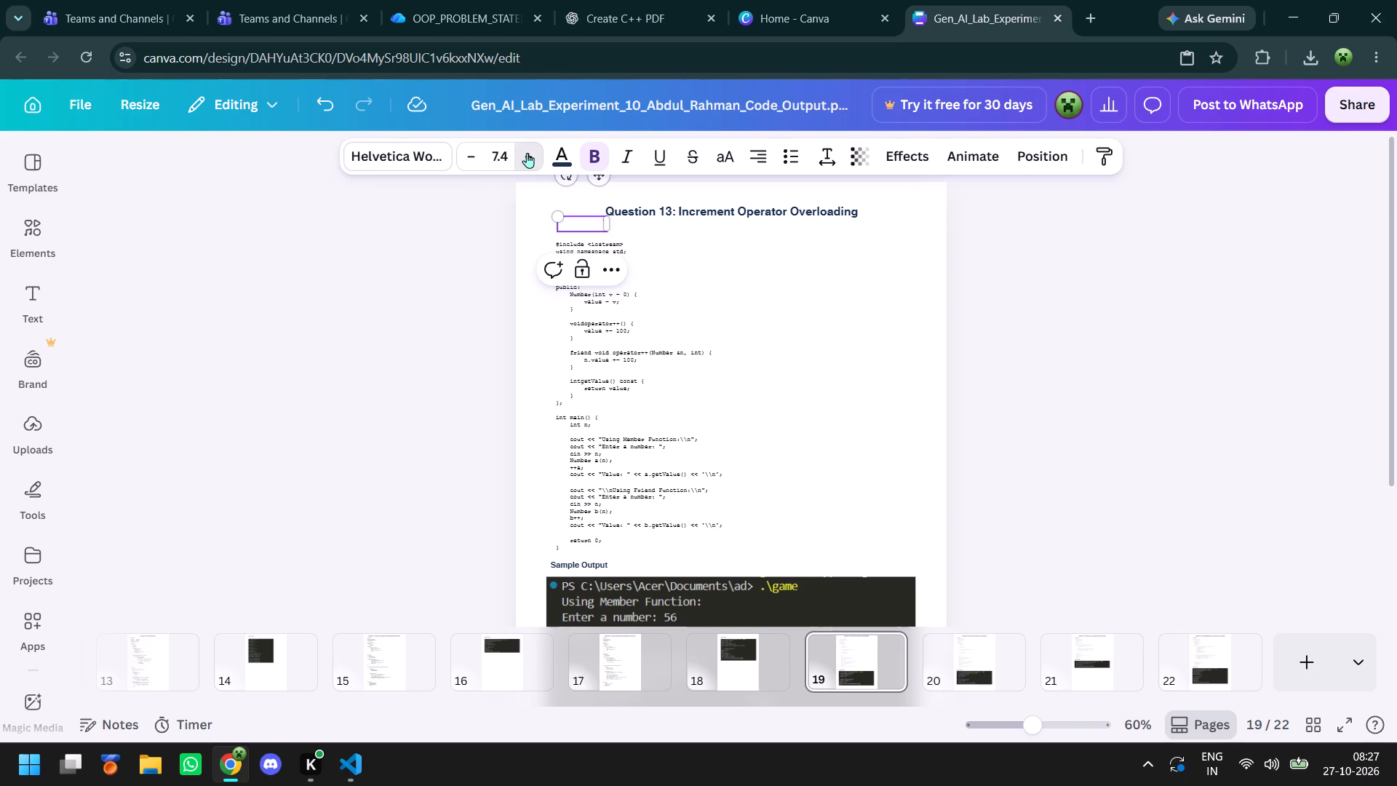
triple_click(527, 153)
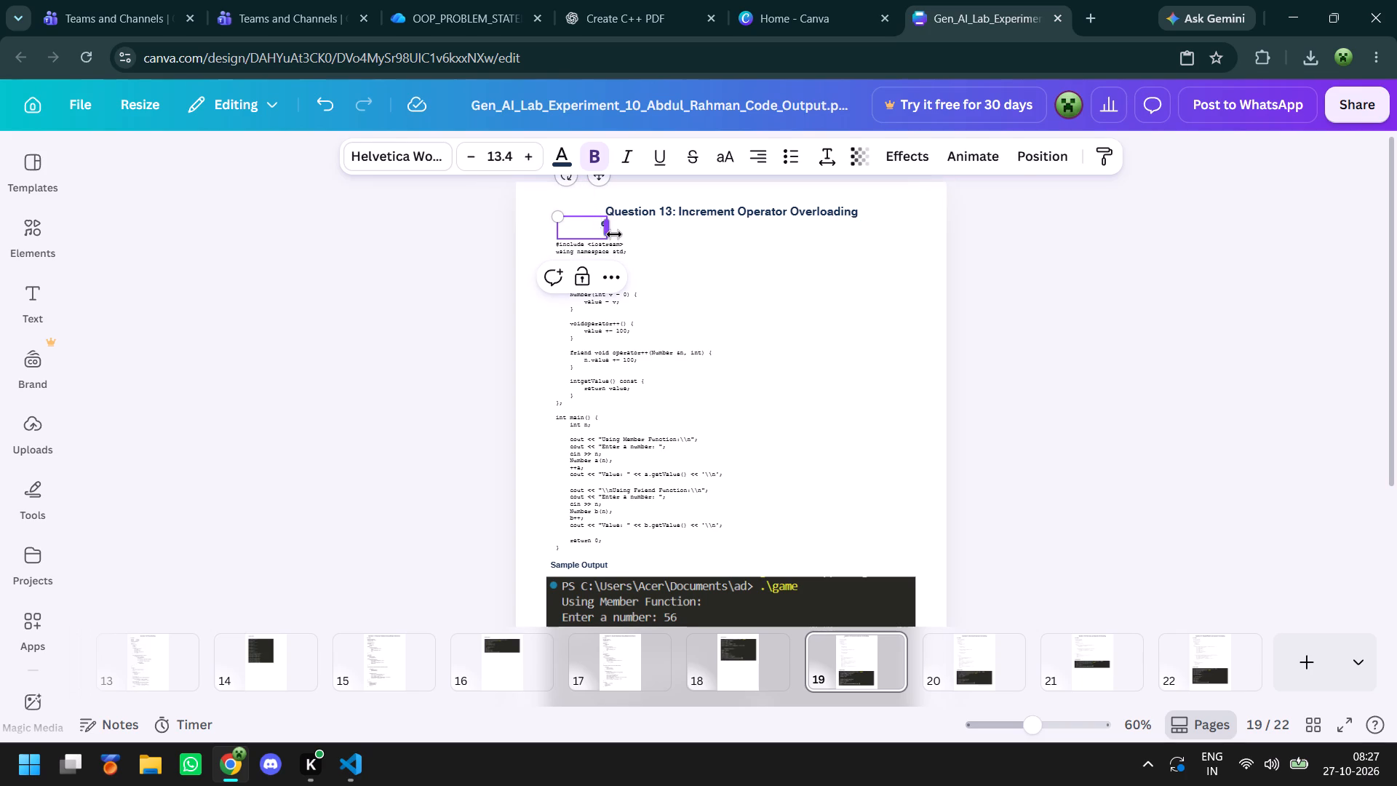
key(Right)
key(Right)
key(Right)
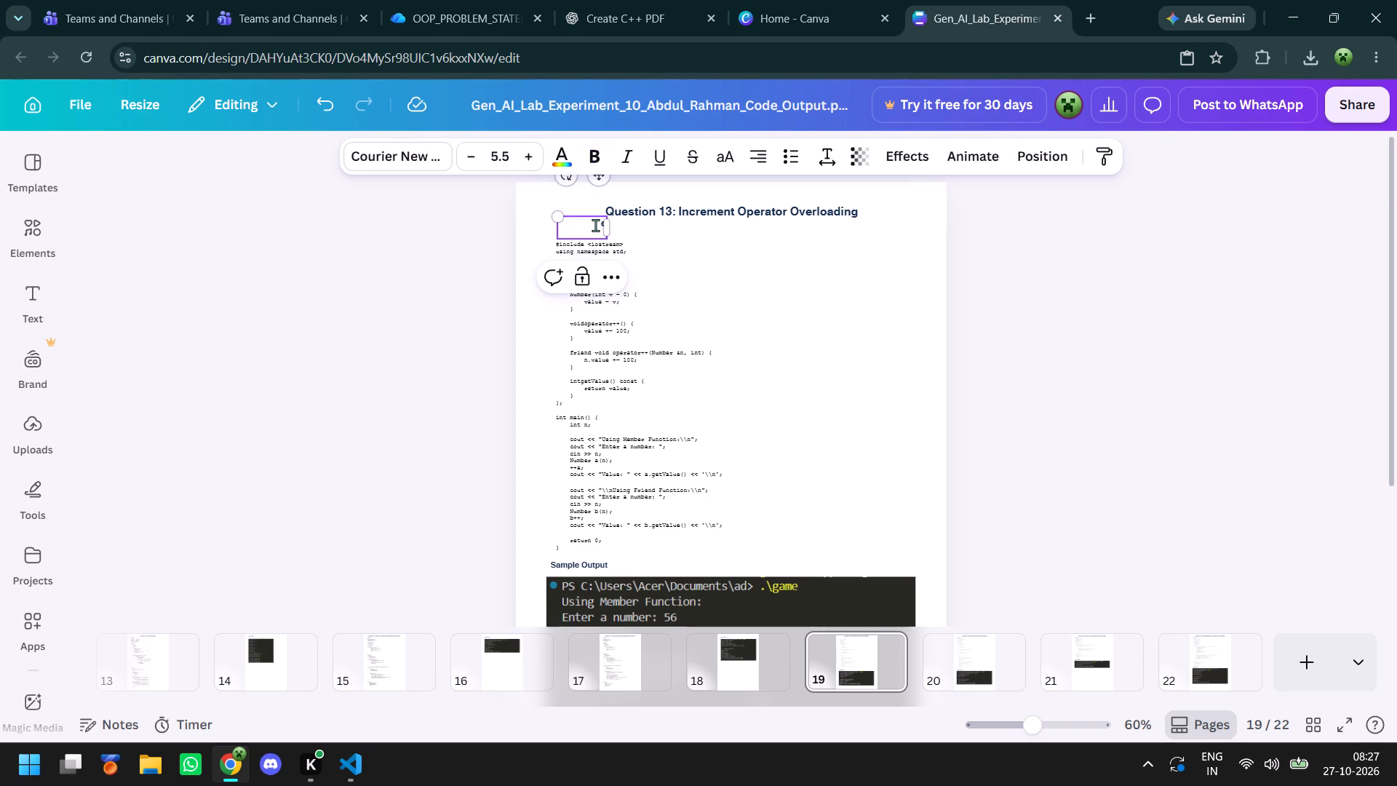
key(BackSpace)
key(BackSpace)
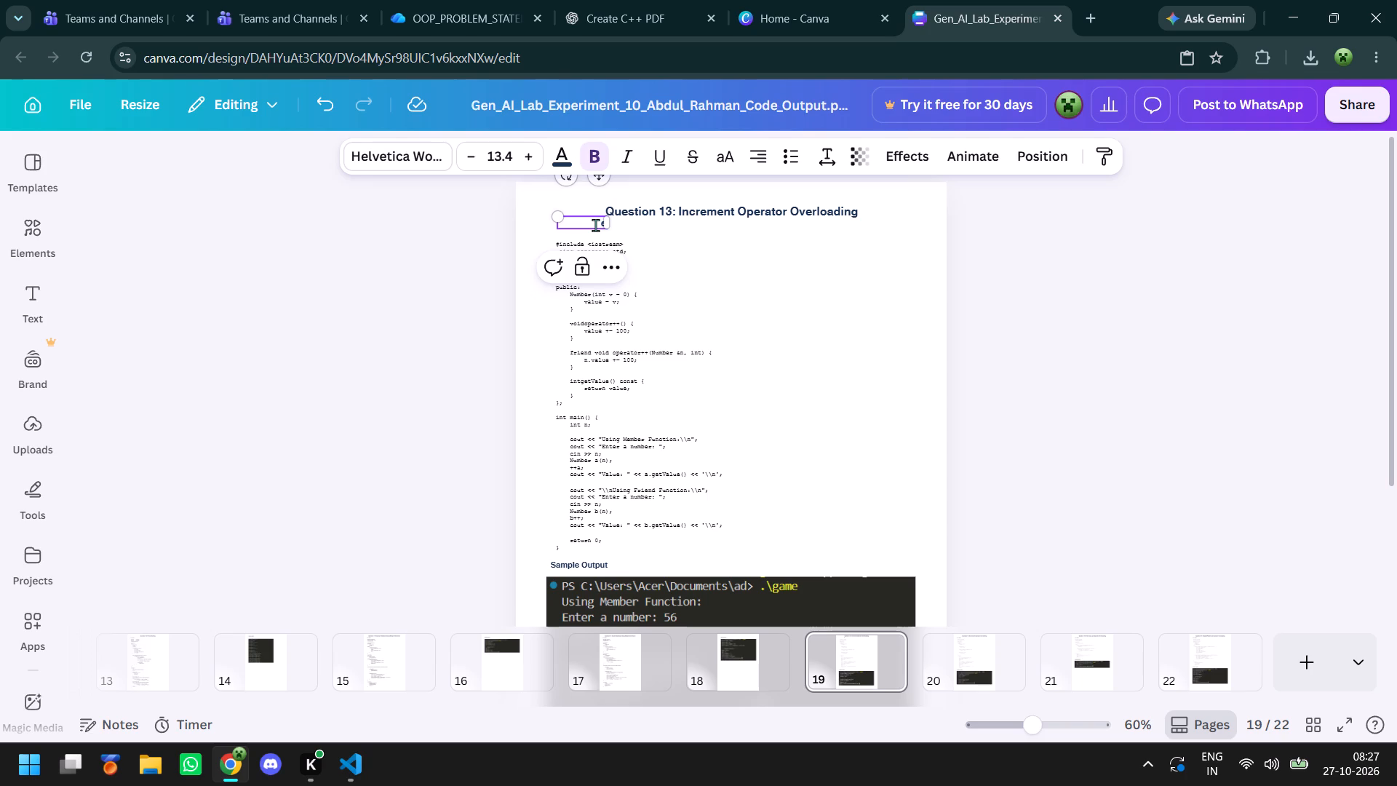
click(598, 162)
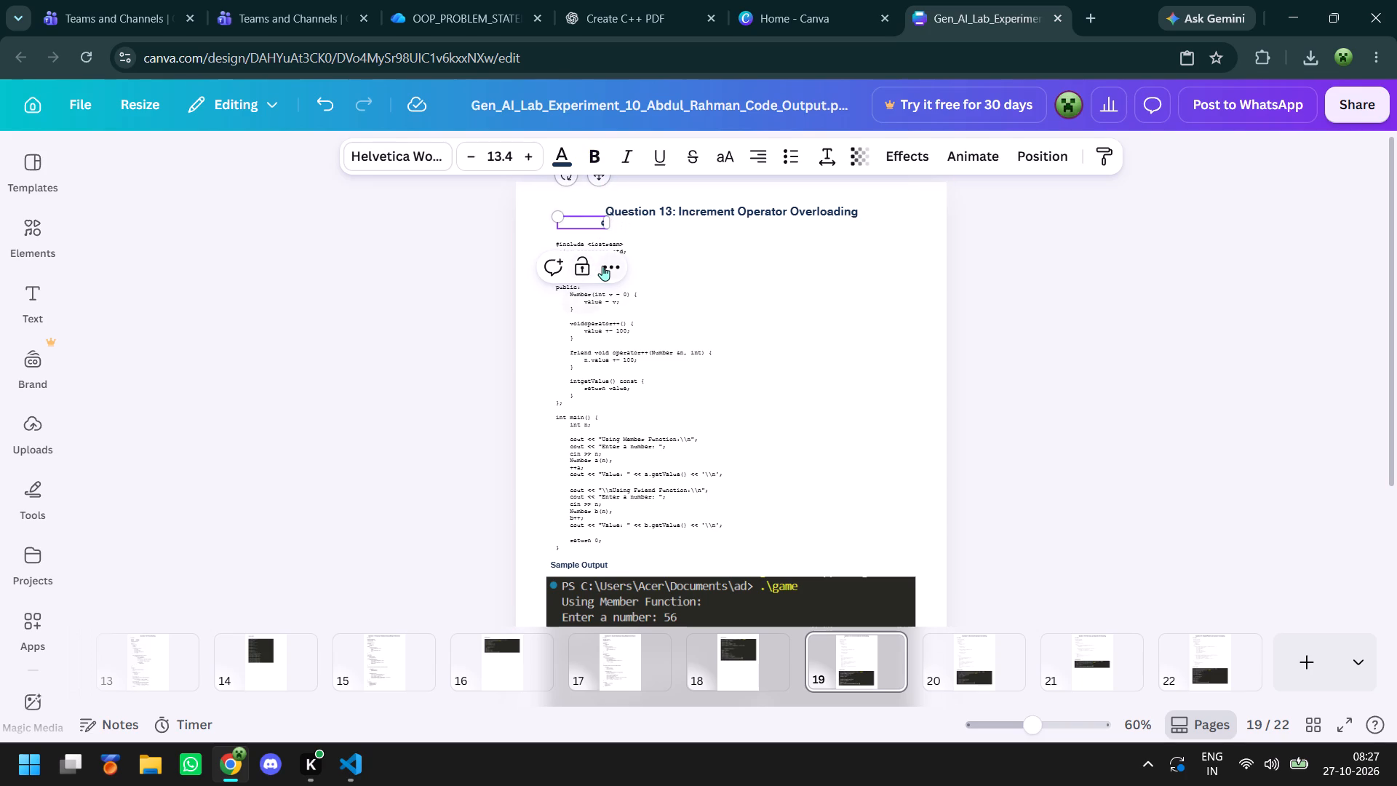
Delete the leftover C++ Code heading text box from page 19.
click(602, 266)
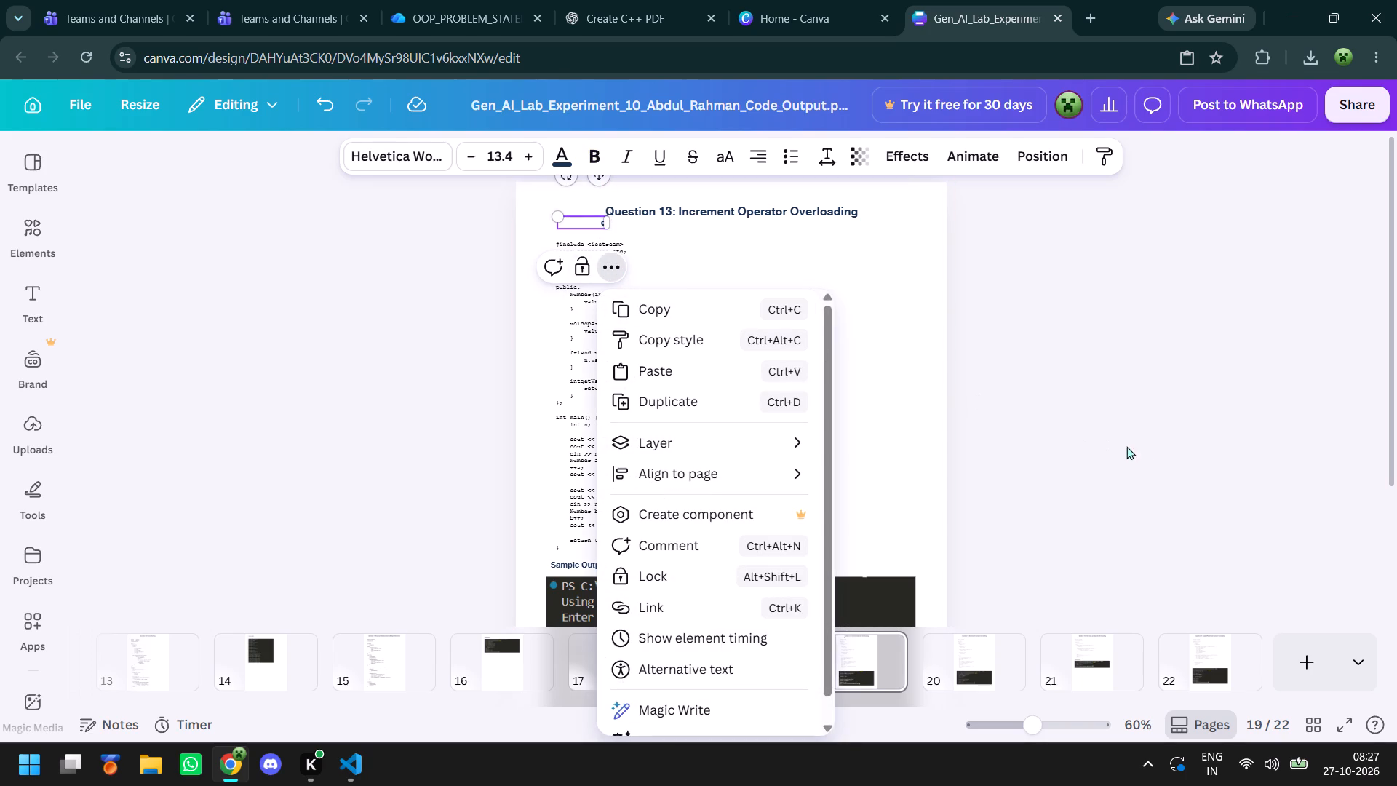
key(Delete)
click(1180, 294)
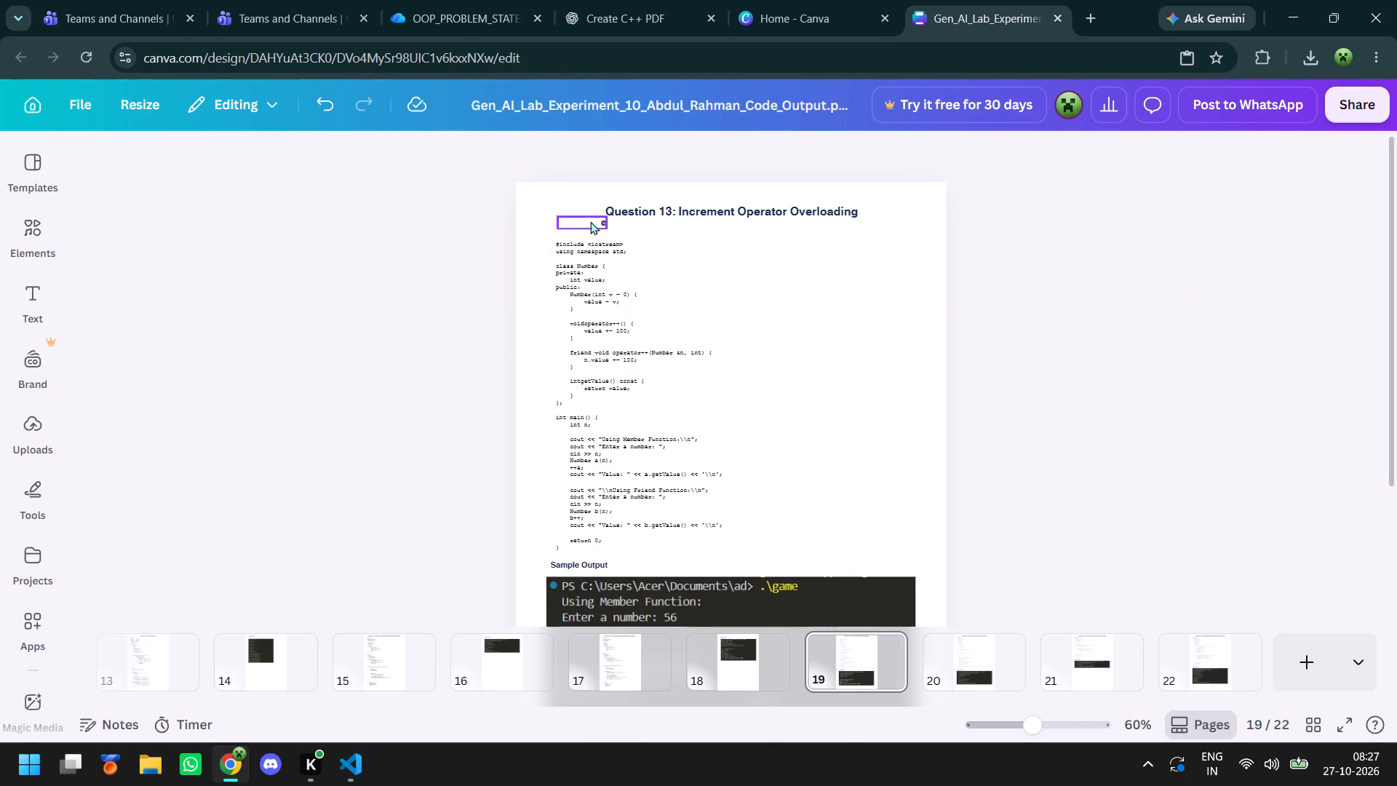
click(575, 221)
key(Delete)
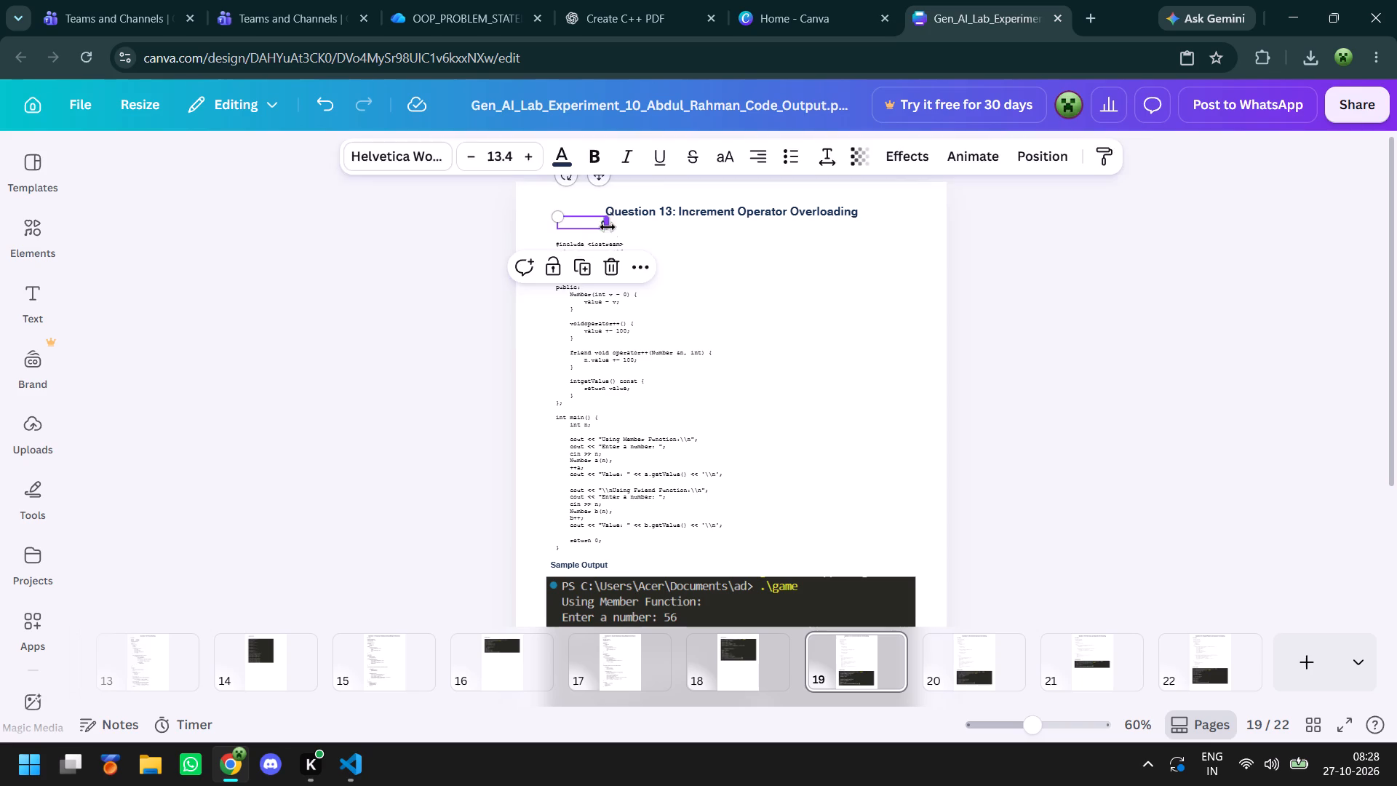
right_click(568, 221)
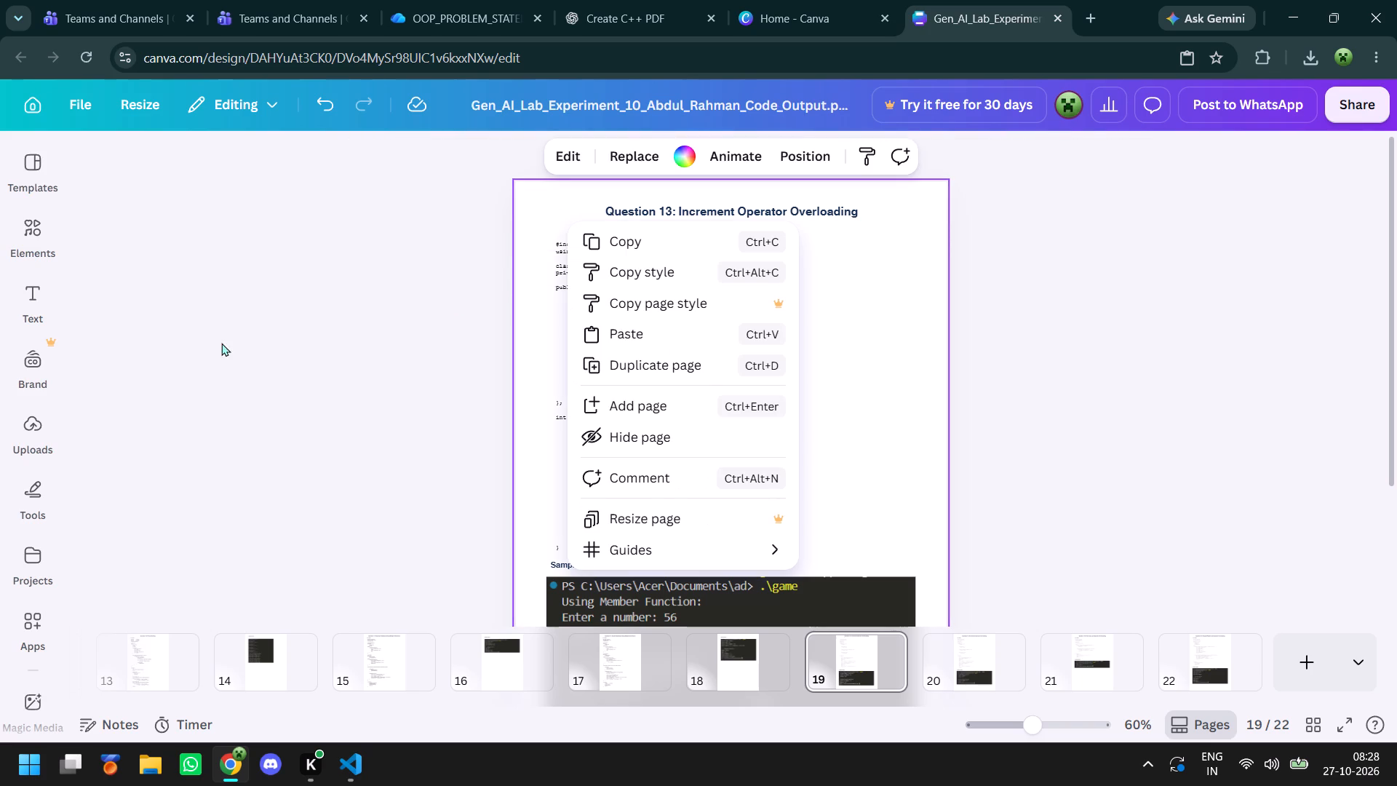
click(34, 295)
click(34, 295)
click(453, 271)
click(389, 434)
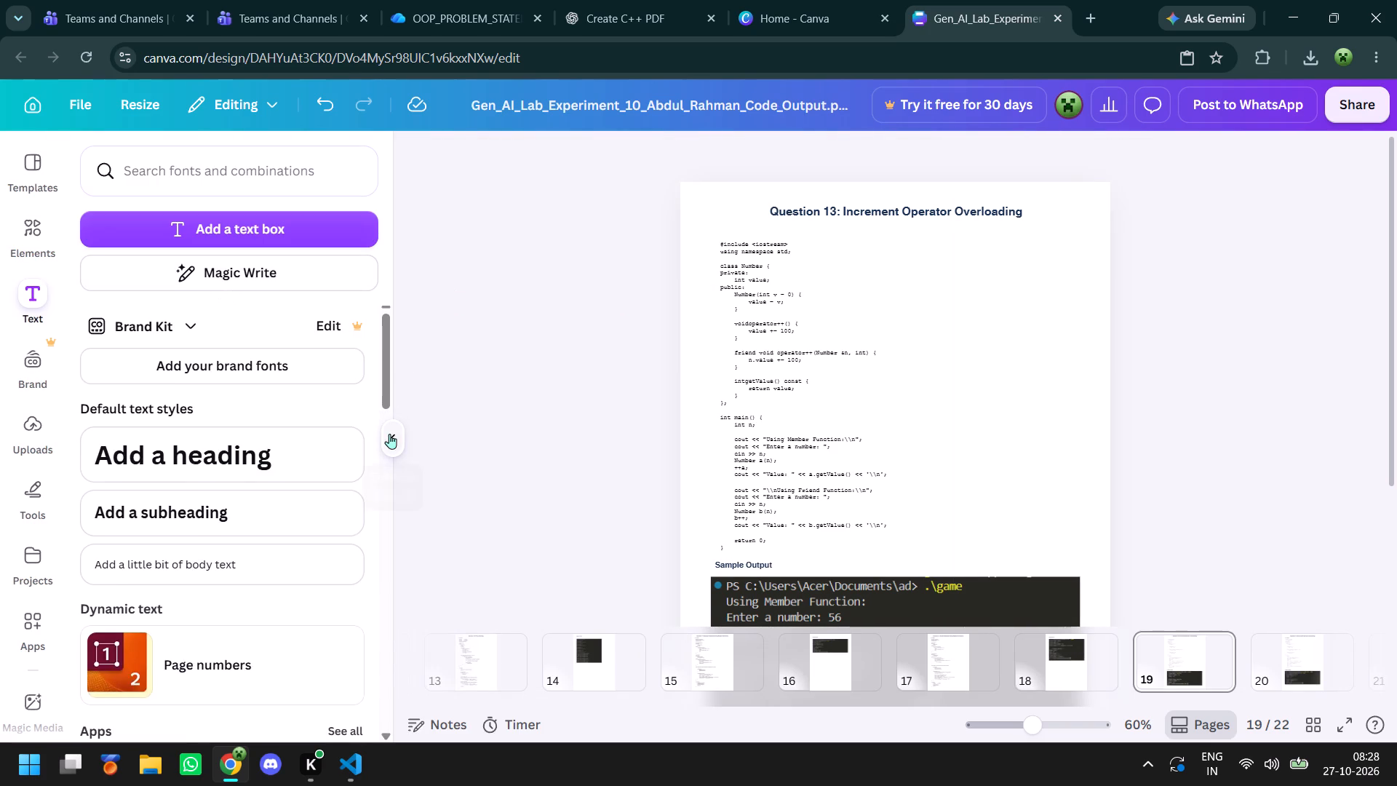
Change the Increment Operator Overloading code on page 19 to Open Sans and enlarge it slightly as one group.
drag(538, 238, 724, 446)
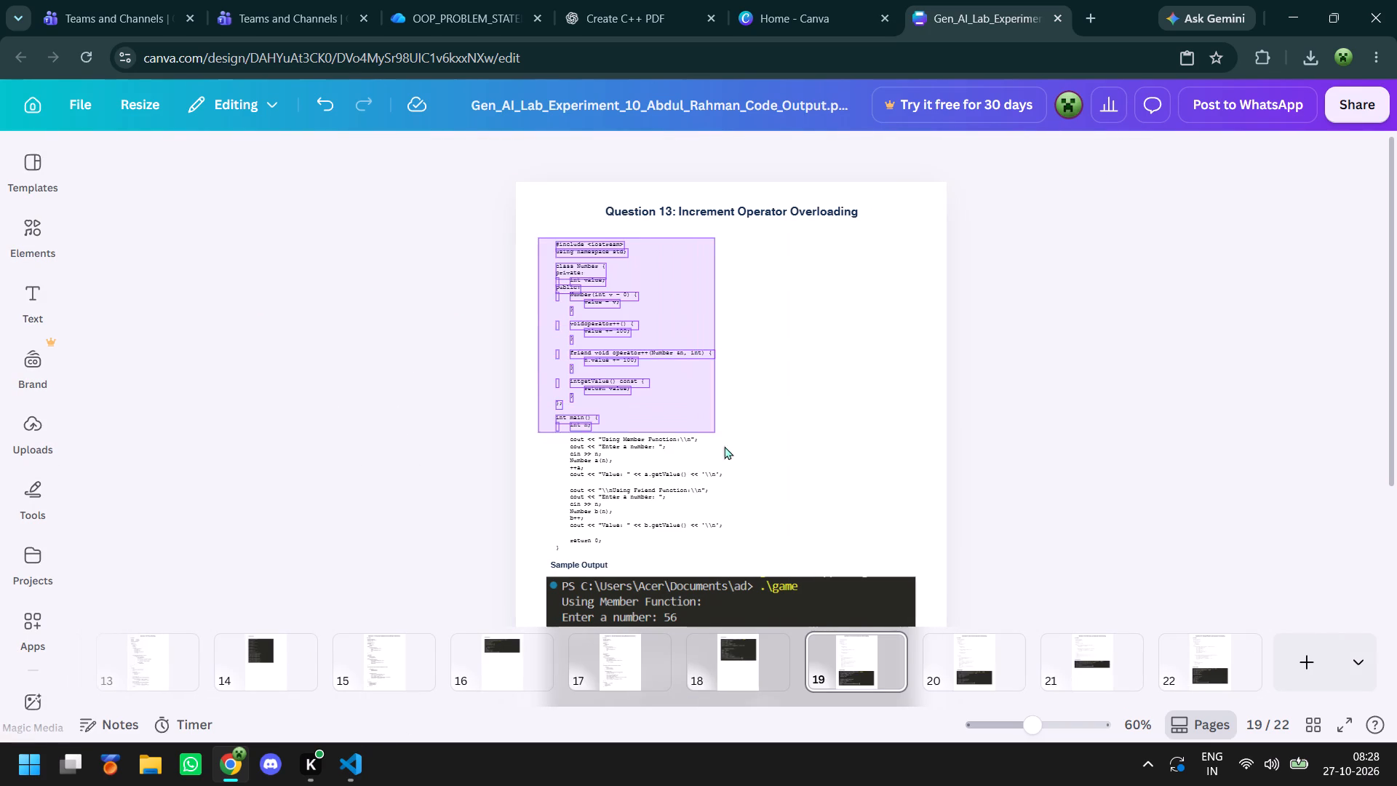
drag(724, 446, 779, 555)
click(417, 150)
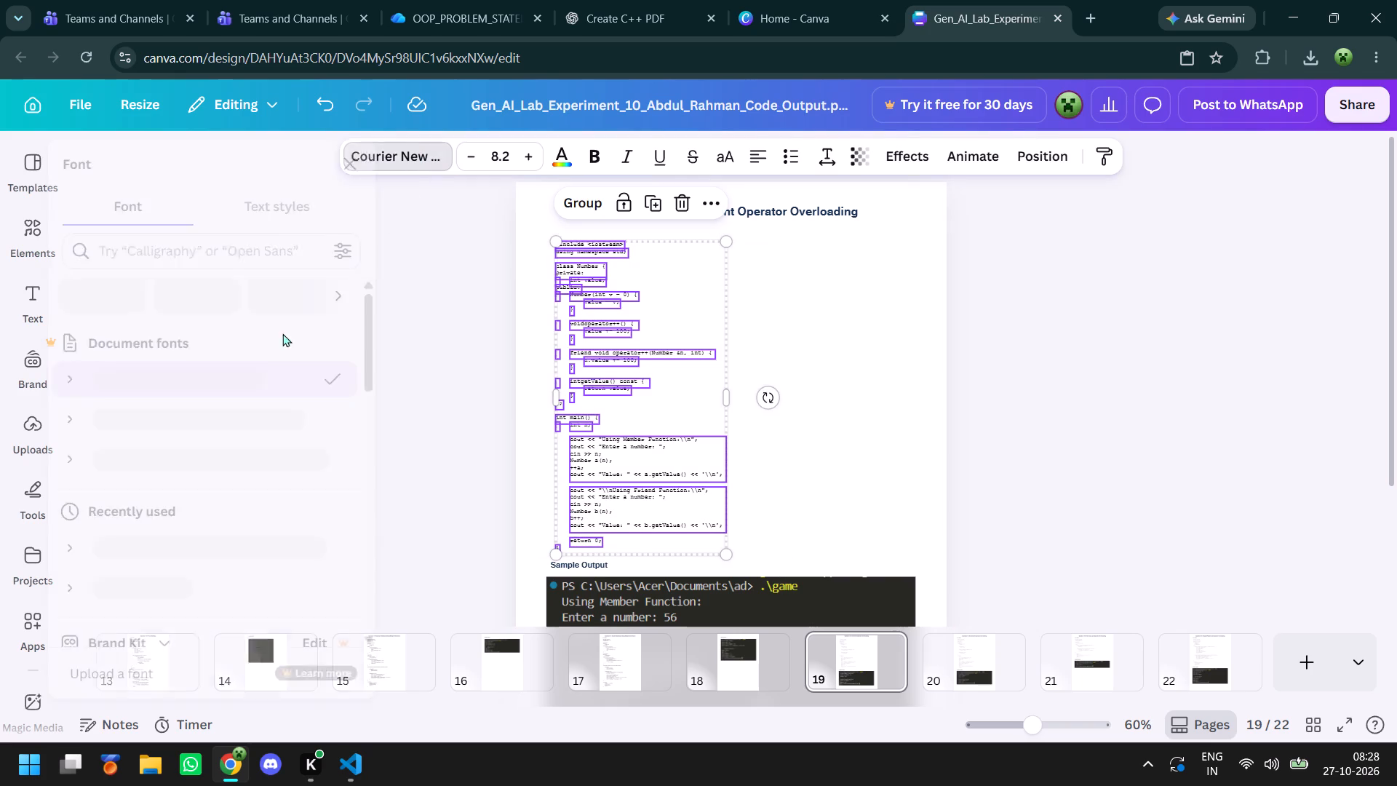
click(204, 499)
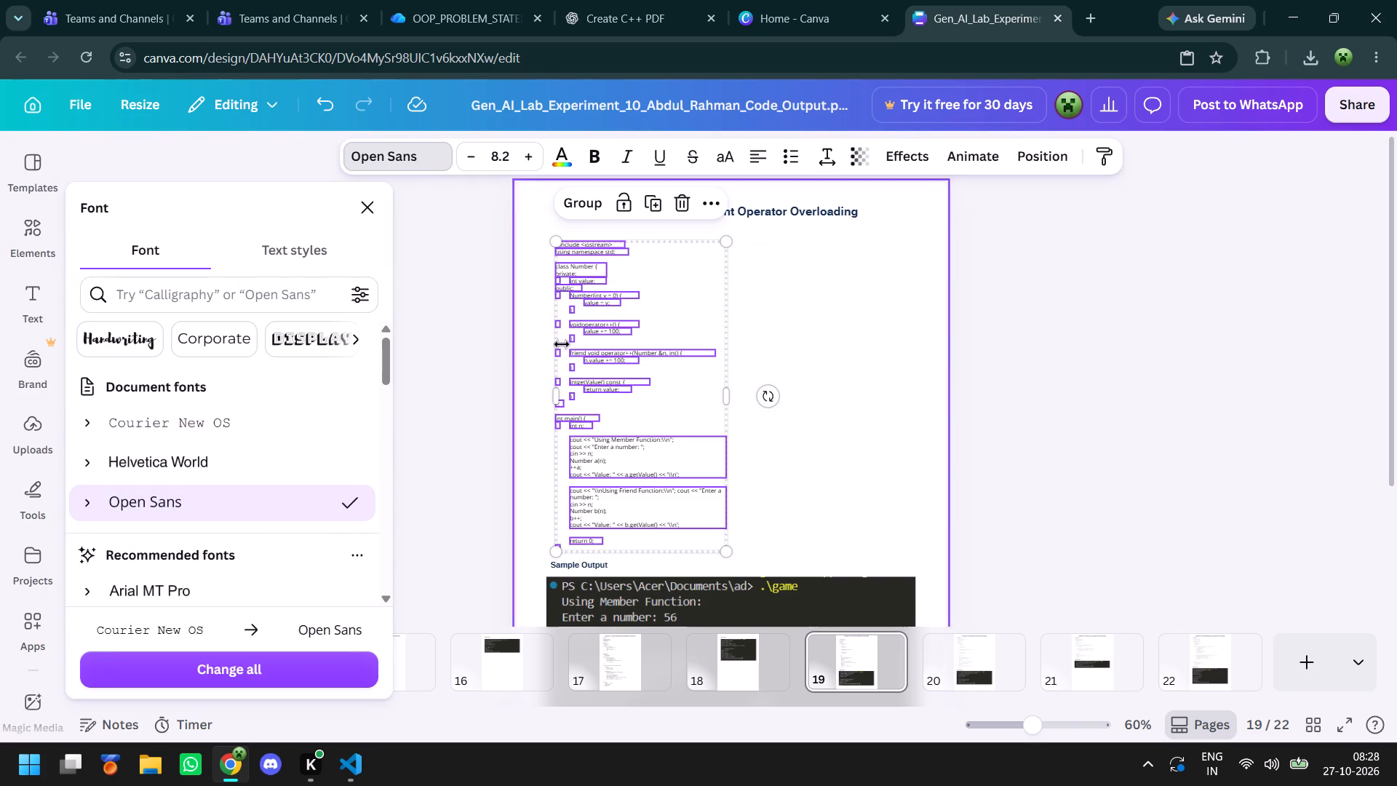
click(581, 210)
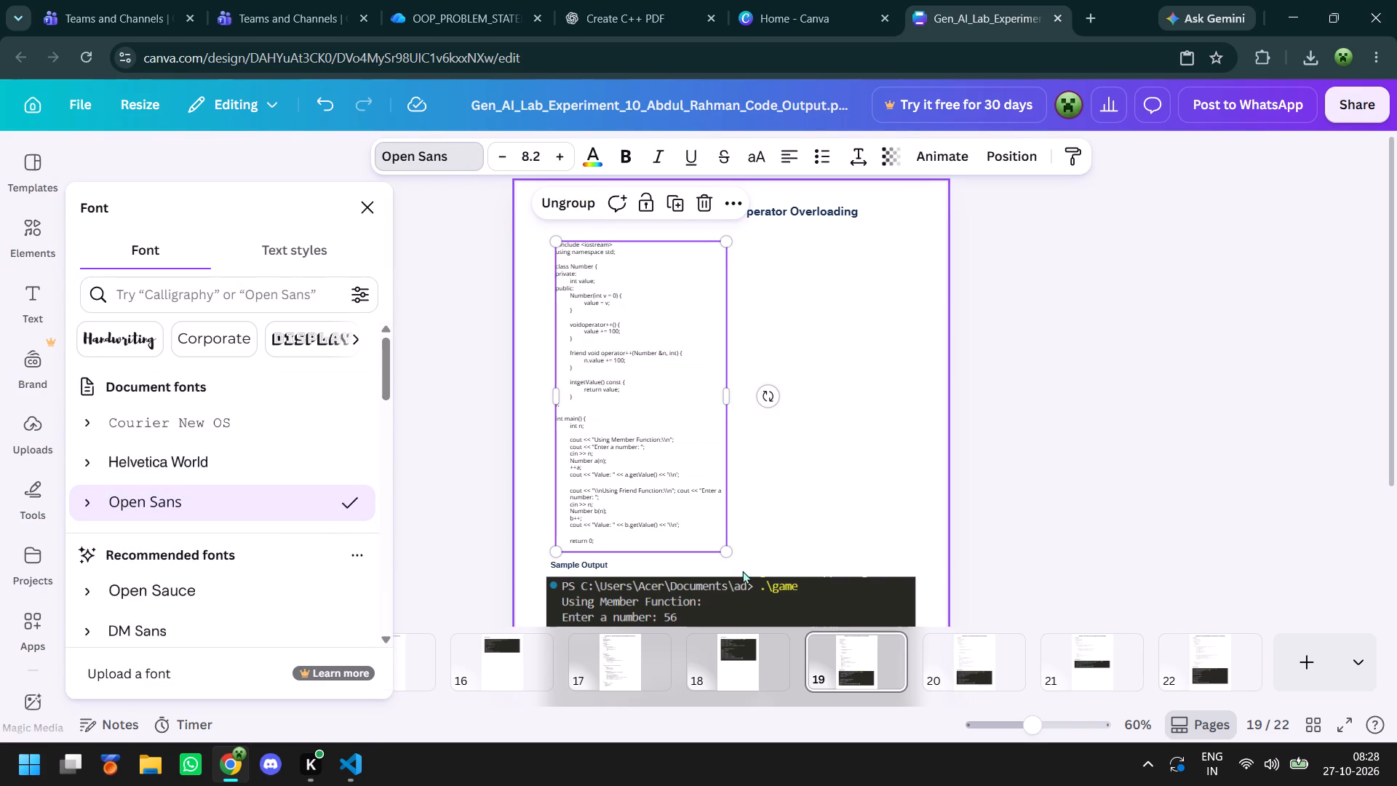
drag(726, 554, 741, 560)
click(433, 386)
Shrink the output screenshot on page 19 and move it and its Sample Output heading lower on the page.
scroll(433, 386, up, 1)
scroll(433, 386, down, 3)
click(676, 437)
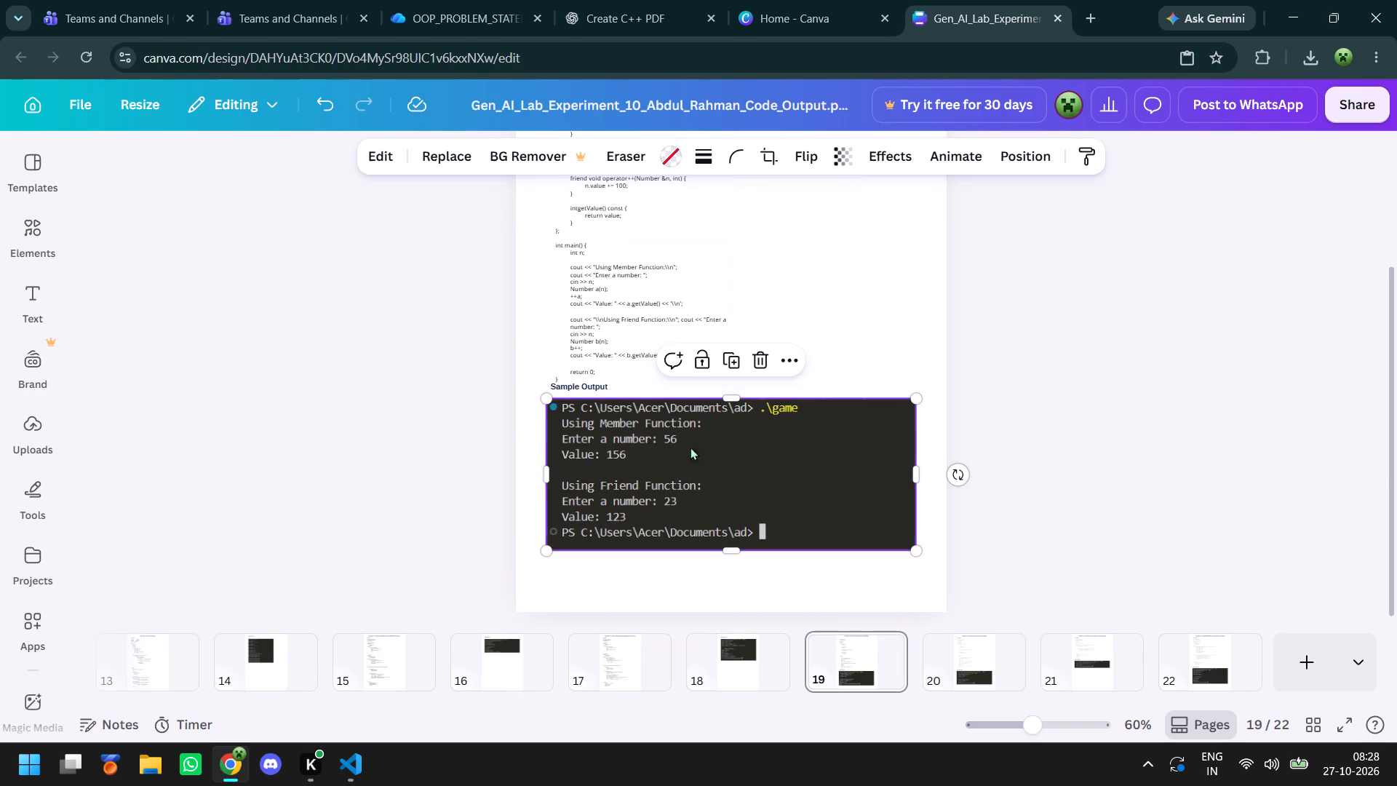
drag(918, 399, 854, 449)
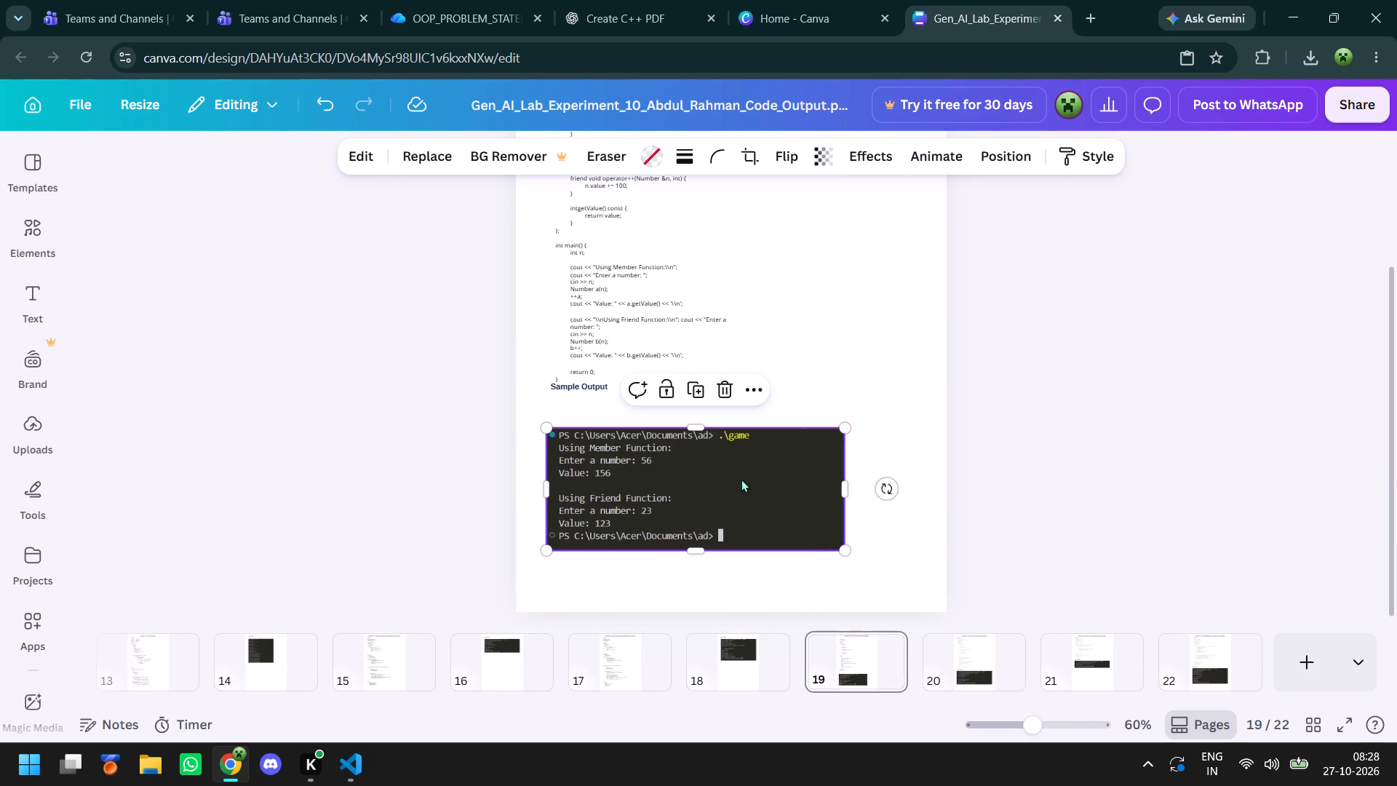
drag(720, 485, 715, 519)
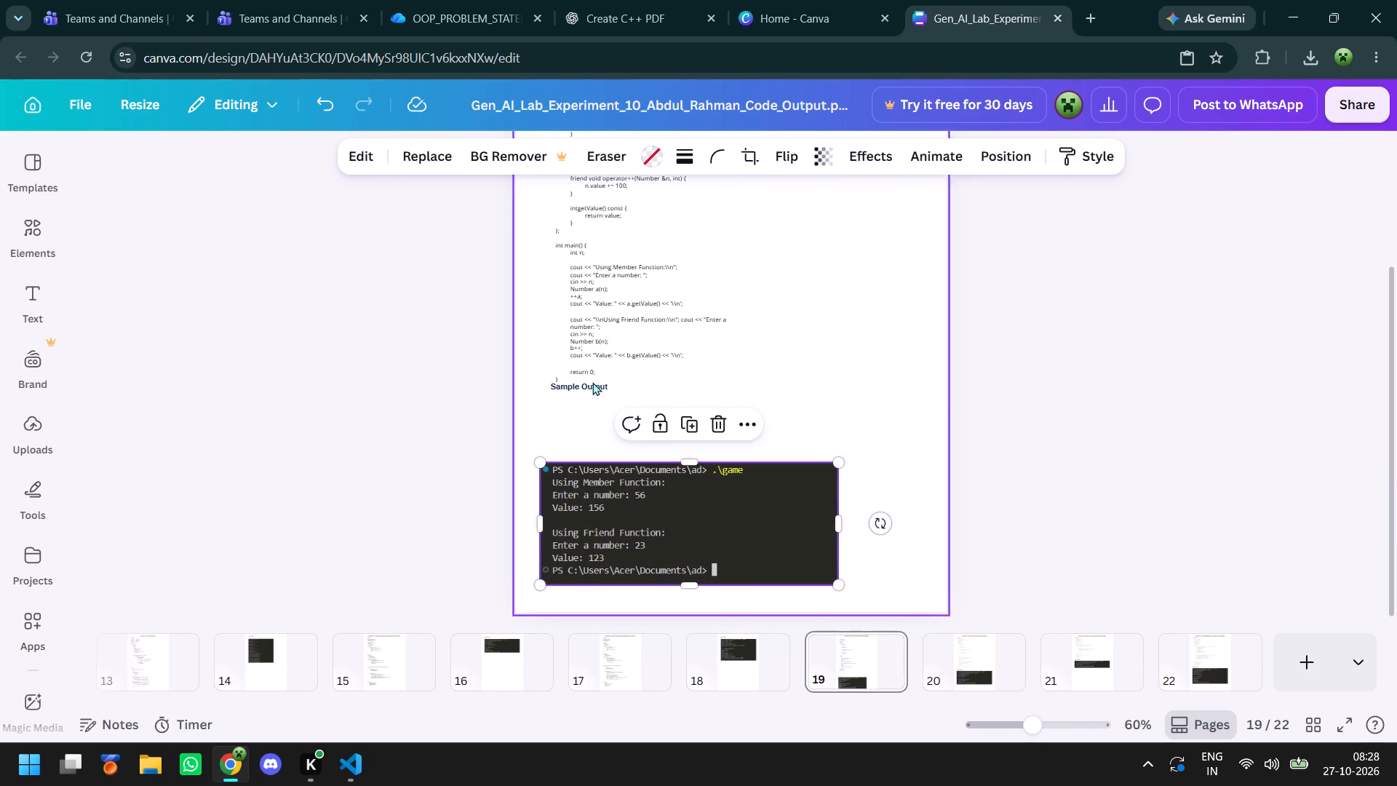
click(584, 389)
drag(584, 389, 574, 433)
Enlarge the grouped code on page 19 so it extends down to the Sample Output heading.
click(653, 338)
drag(730, 385, 785, 429)
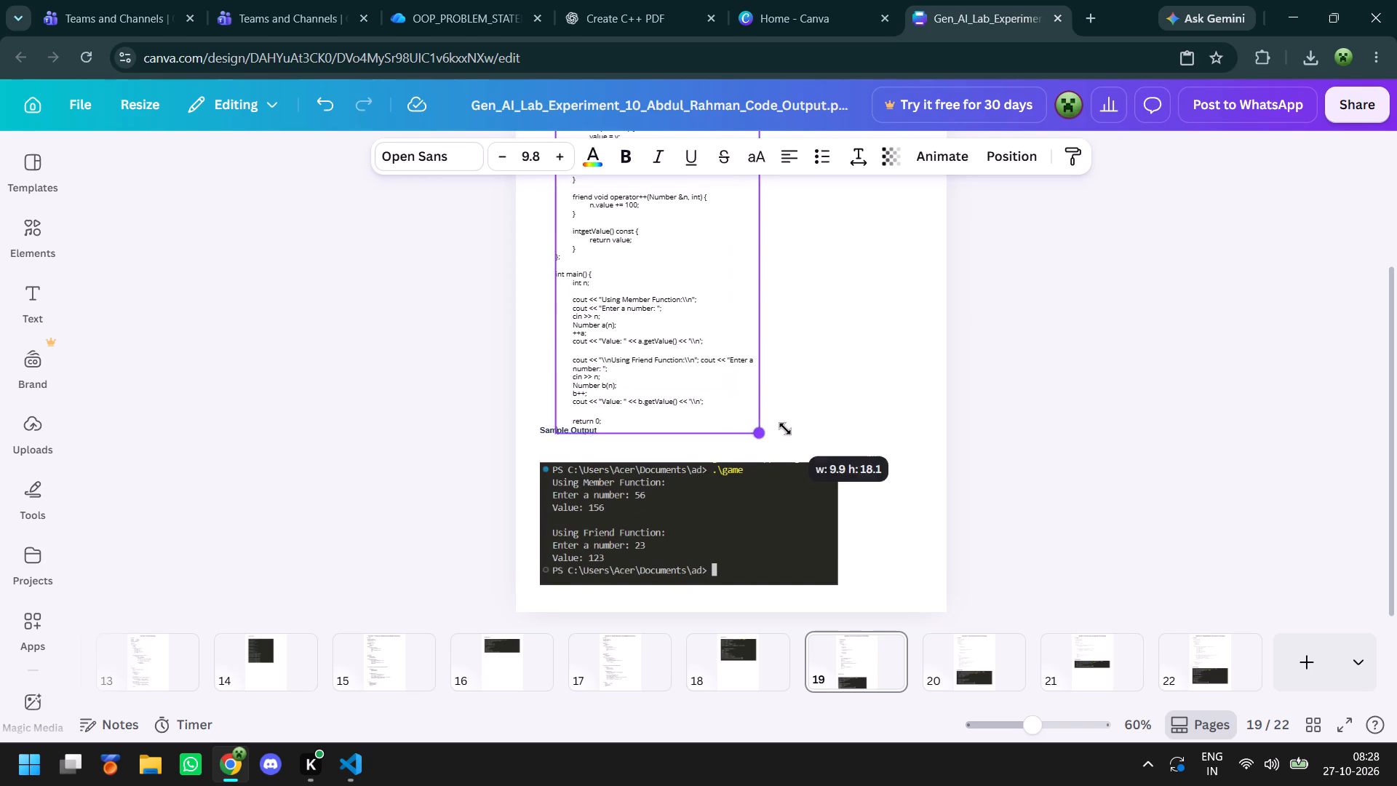
drag(785, 429, 751, 426)
click(1055, 416)
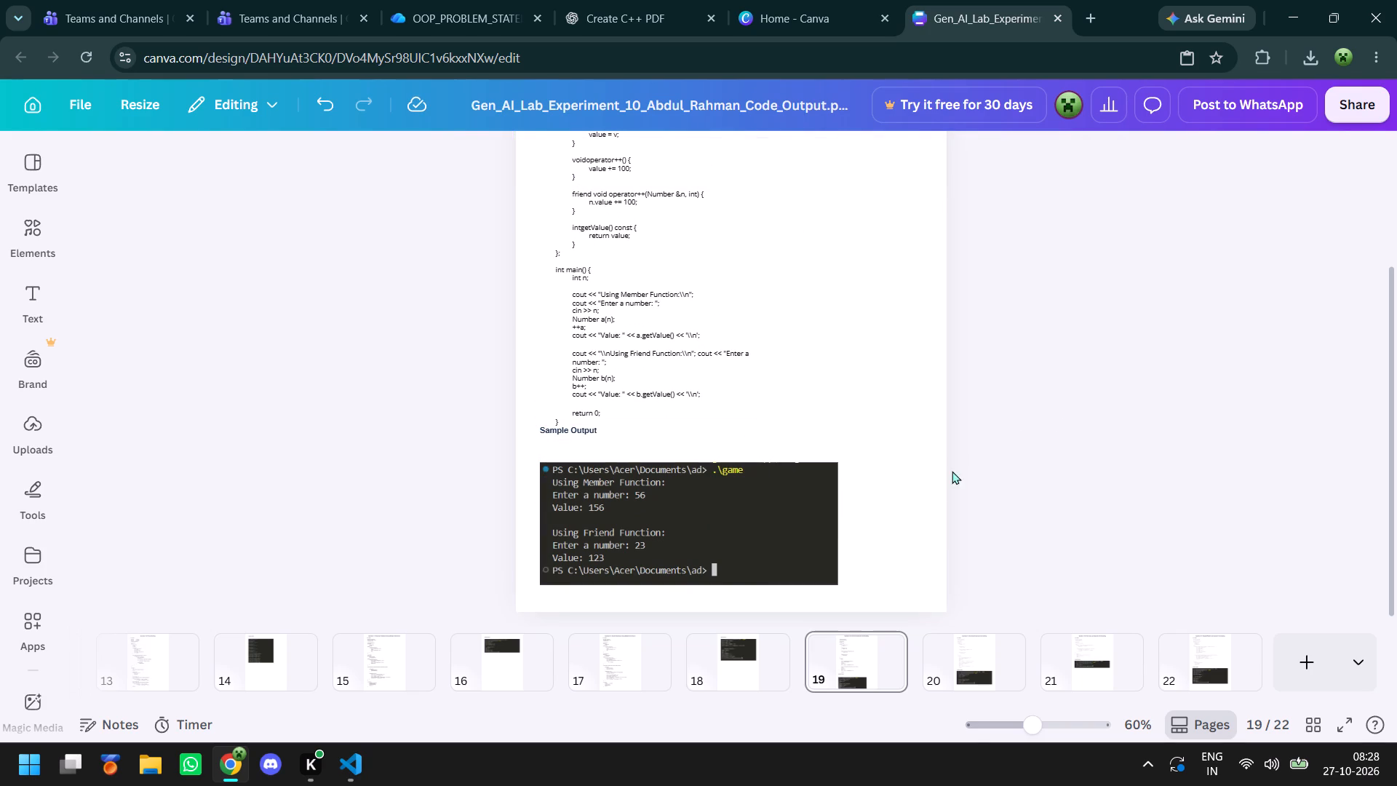
Move the output screenshot and its Sample Output heading on page 20 lower, leaving space below the code.
click(965, 639)
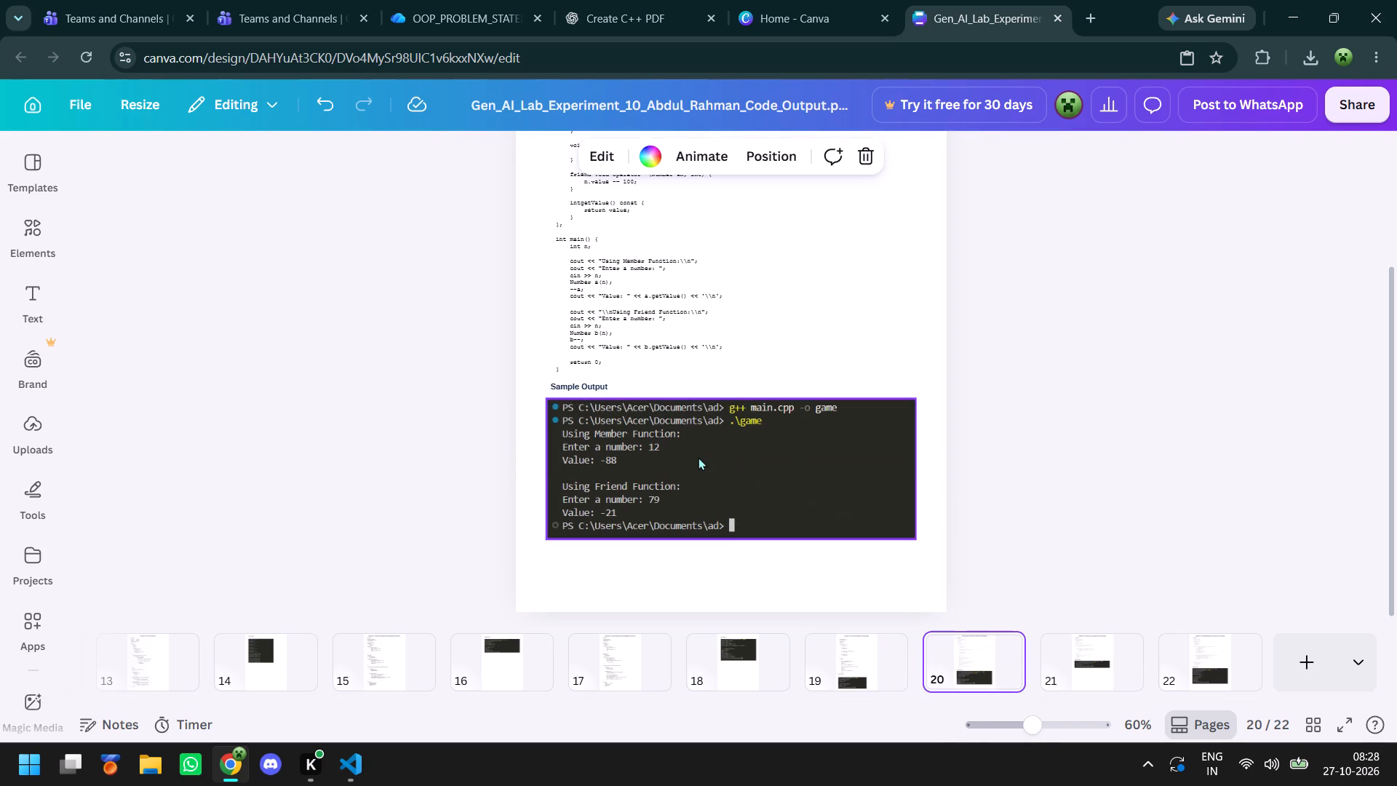
click(693, 456)
drag(690, 456, 688, 504)
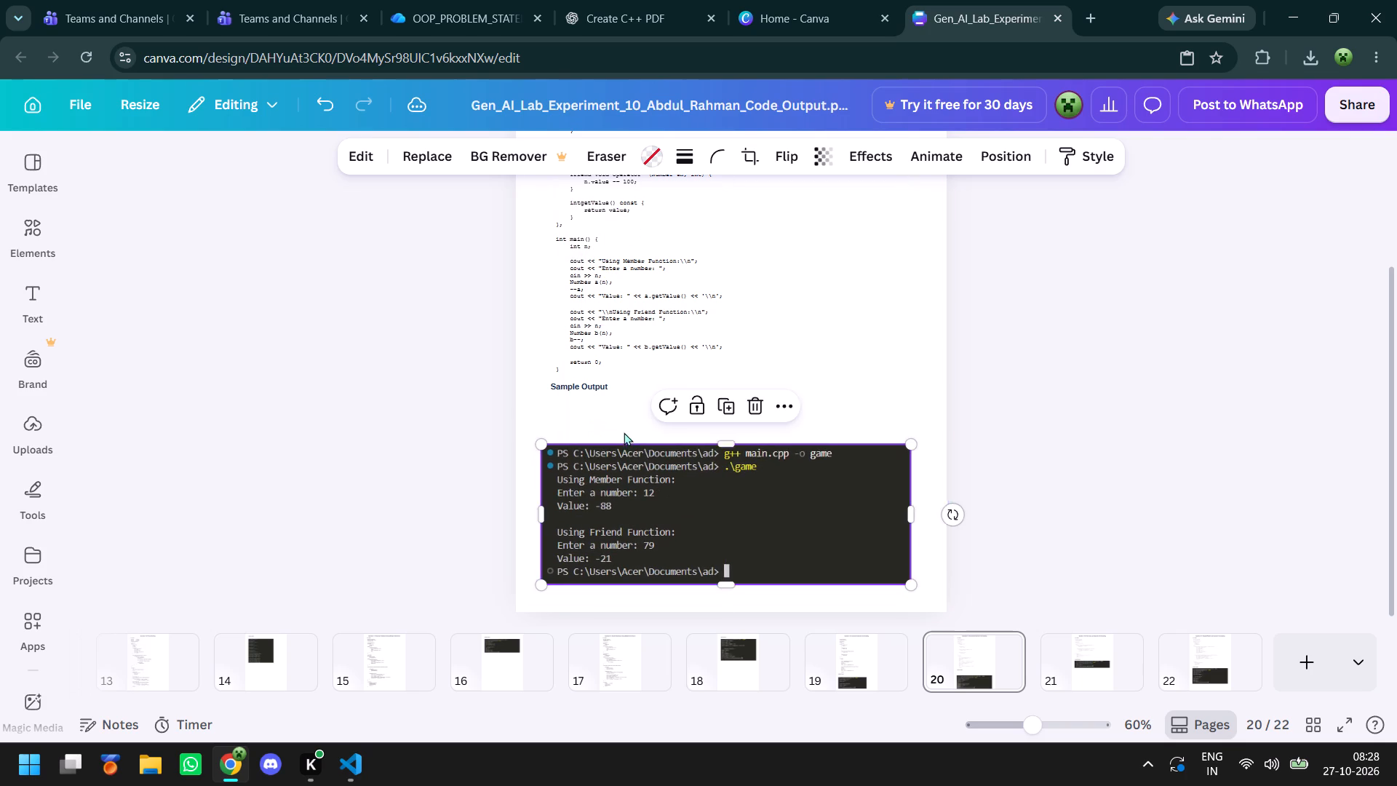
click(581, 386)
drag(581, 386, 577, 424)
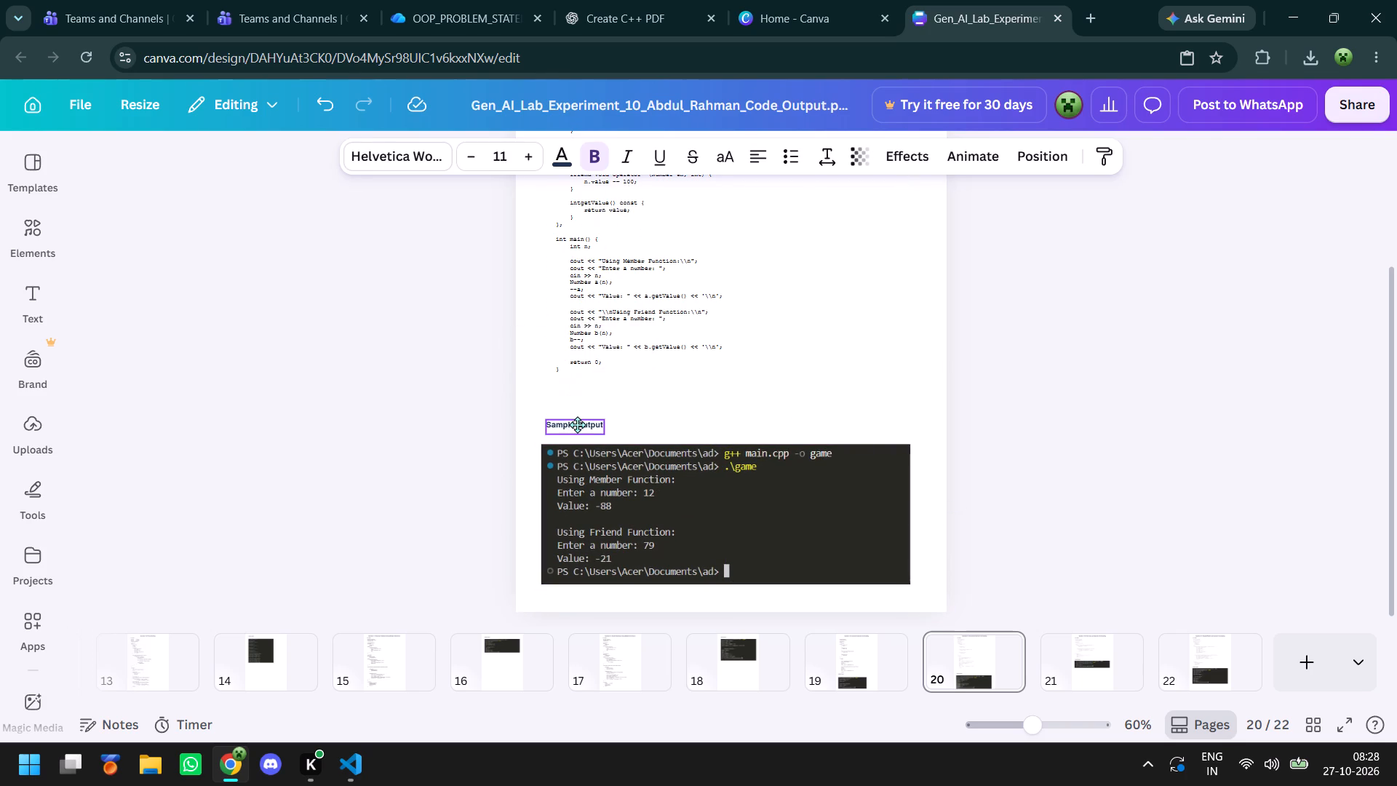
drag(577, 424, 573, 424)
click(463, 413)
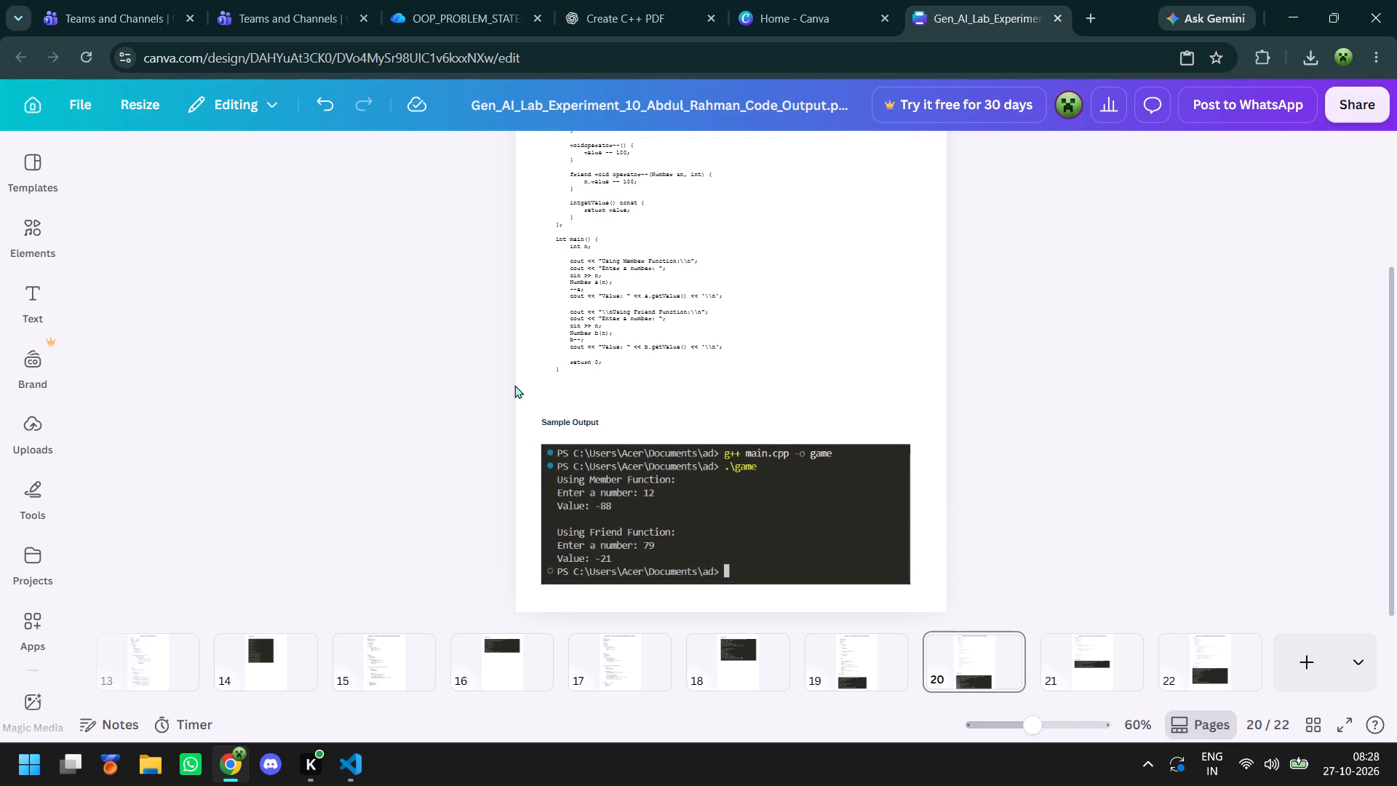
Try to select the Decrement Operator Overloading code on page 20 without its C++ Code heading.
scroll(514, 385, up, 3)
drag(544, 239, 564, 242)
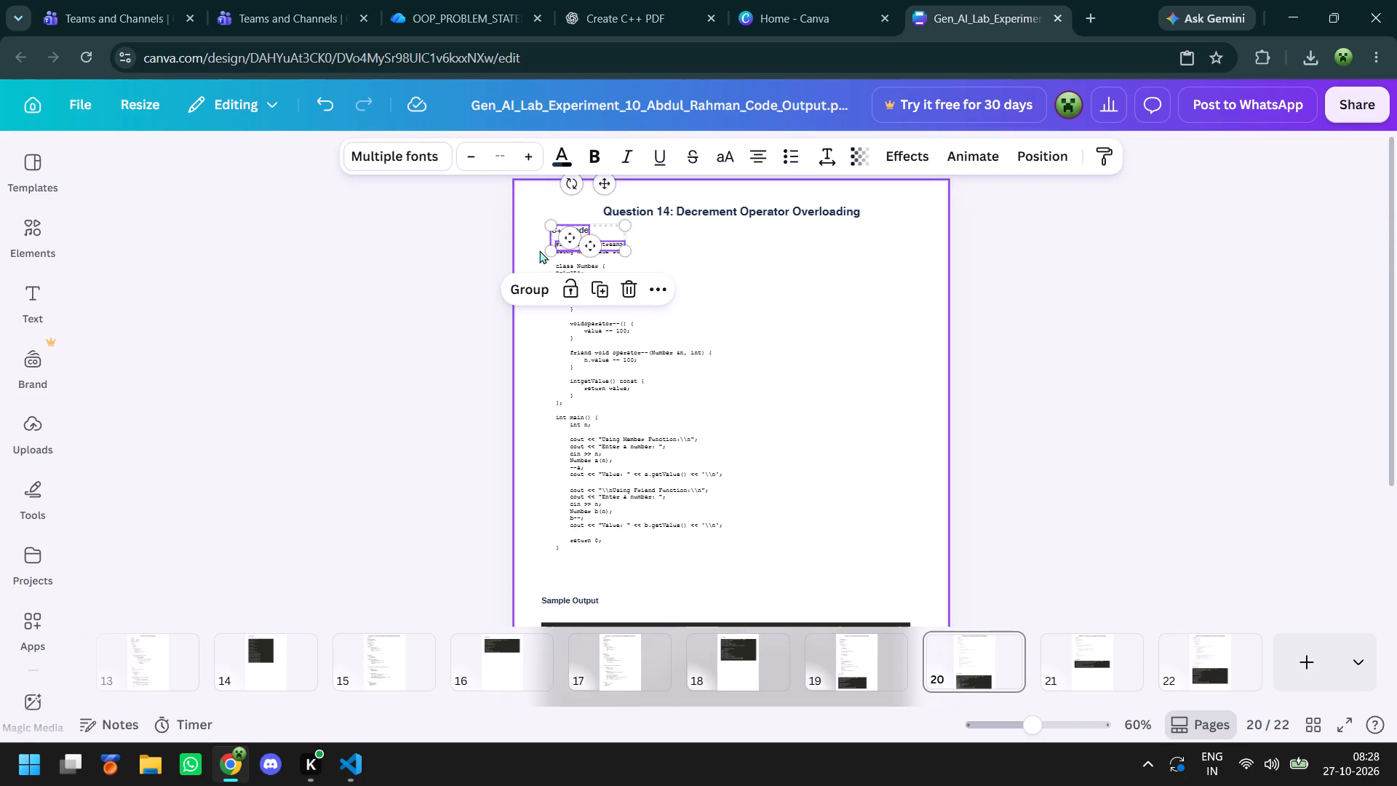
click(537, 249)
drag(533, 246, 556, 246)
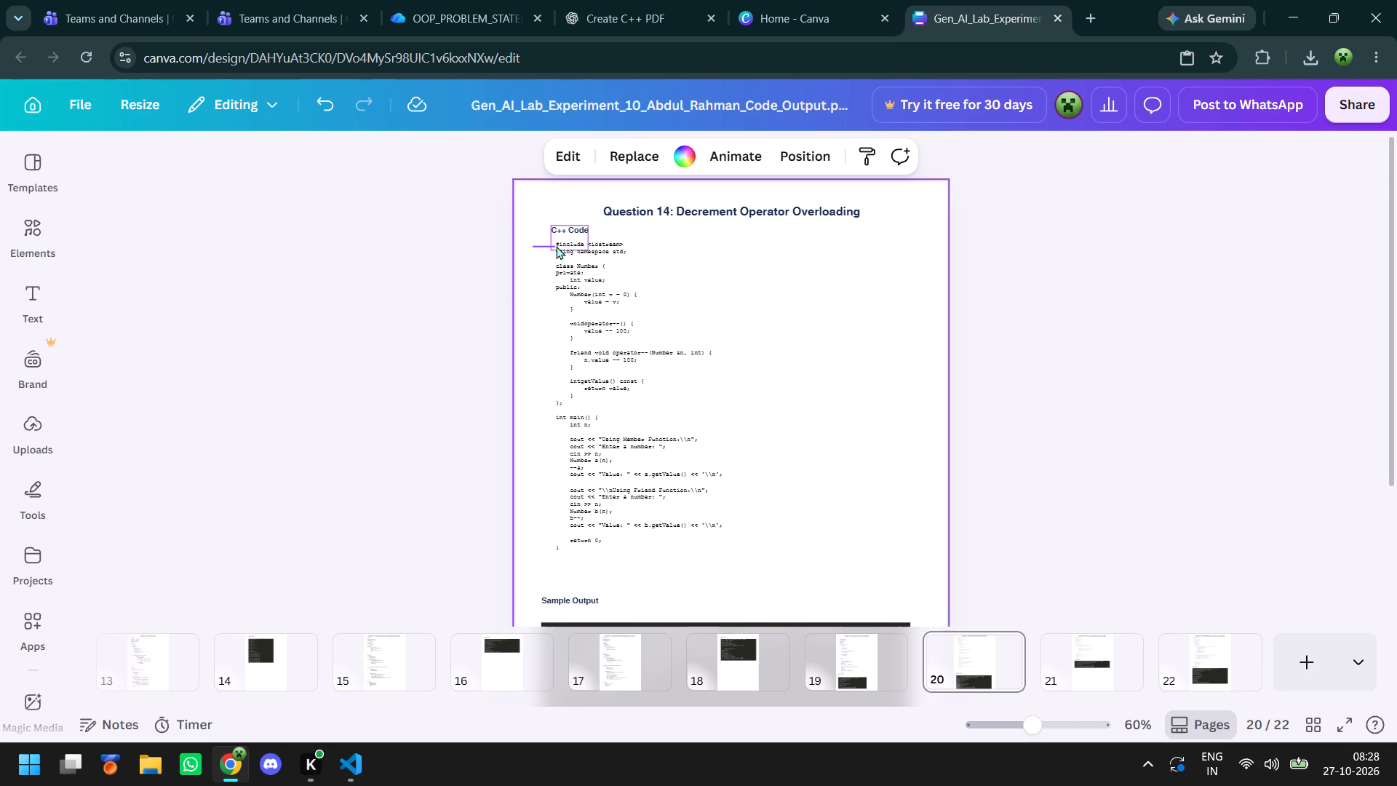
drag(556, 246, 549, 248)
Move the C++ Code heading on page 20 up, clear of the first code lines.
click(577, 229)
drag(577, 229, 572, 215)
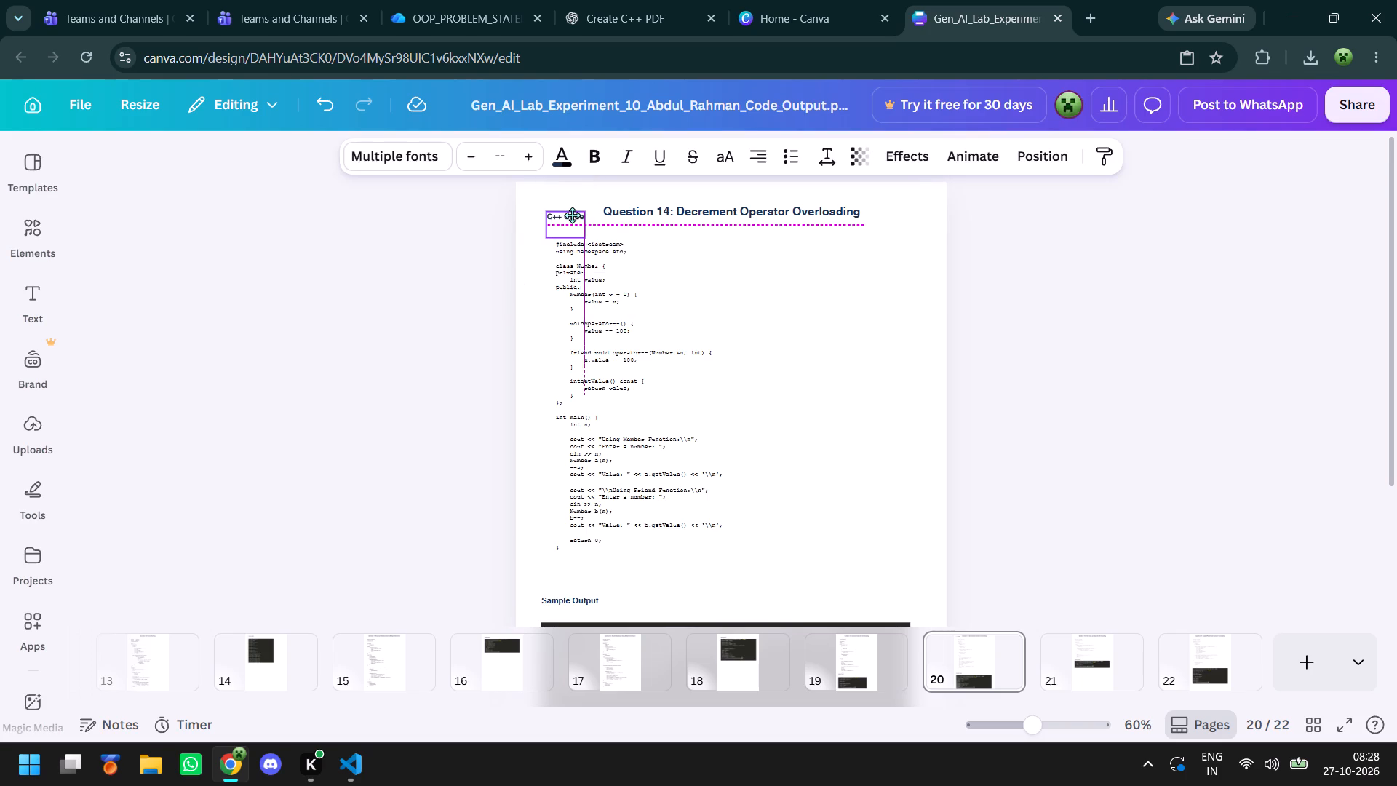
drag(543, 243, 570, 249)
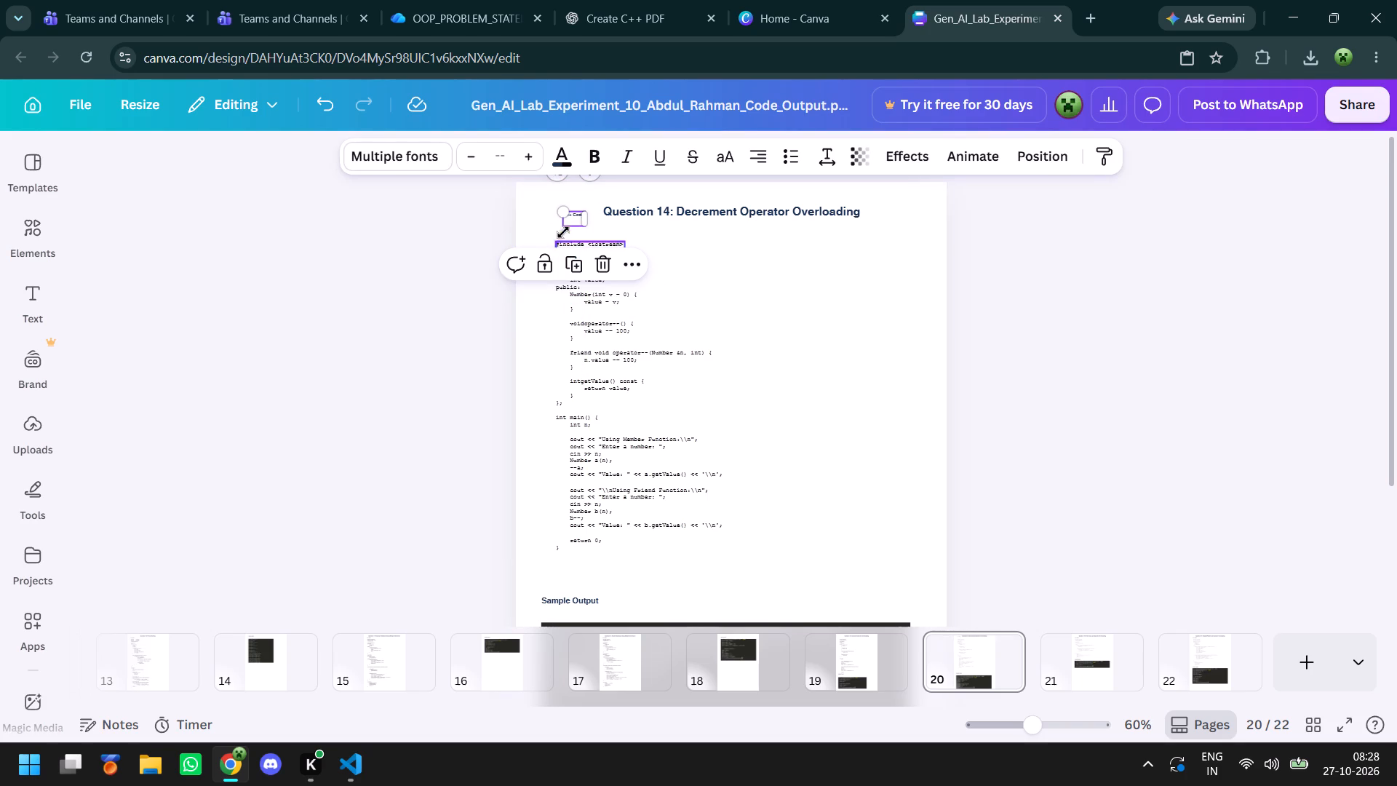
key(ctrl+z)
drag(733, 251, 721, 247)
Change all the Decrement Operator Overloading code on page 20 to Open Sans and enlarge it to about 9.2 pt, ending above Sample Output.
drag(544, 244, 719, 365)
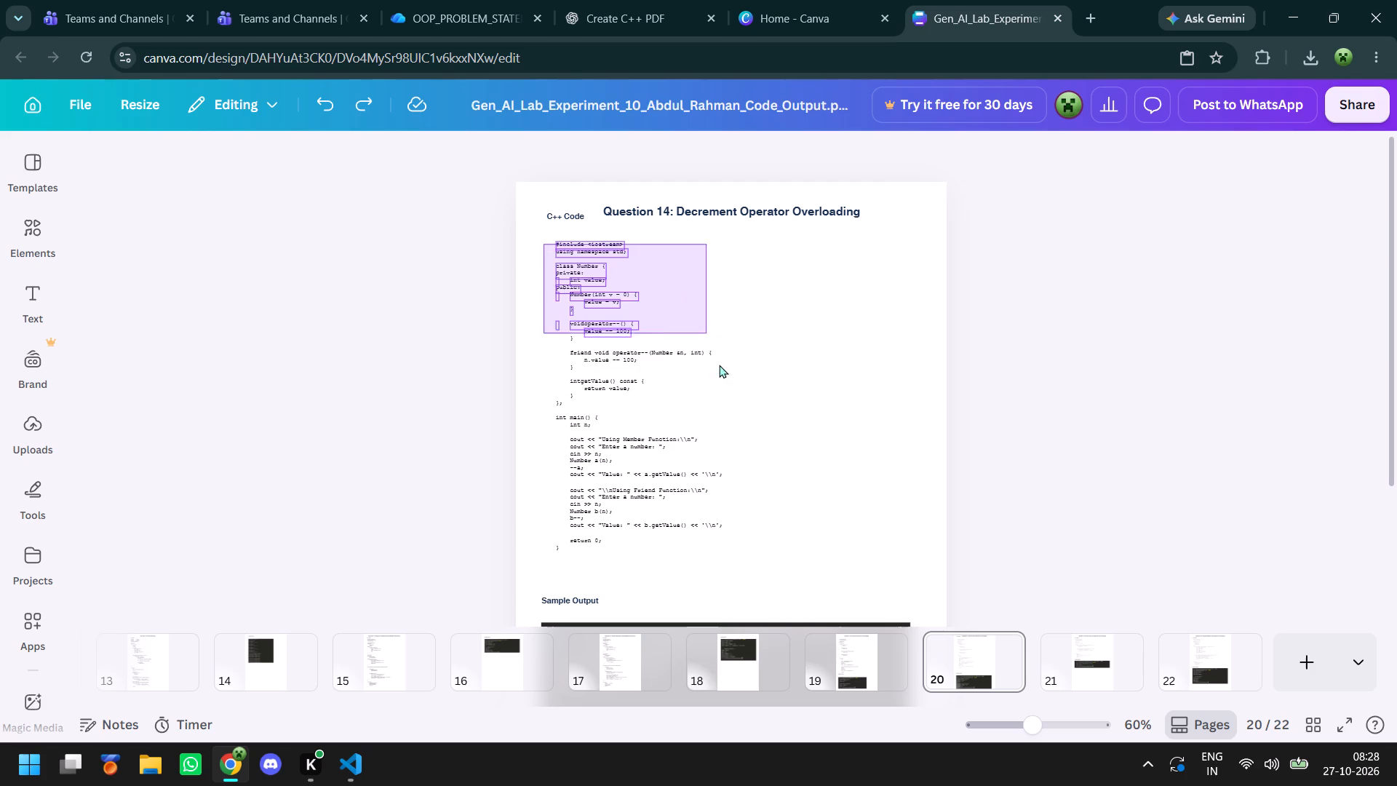
drag(719, 365, 760, 563)
click(421, 156)
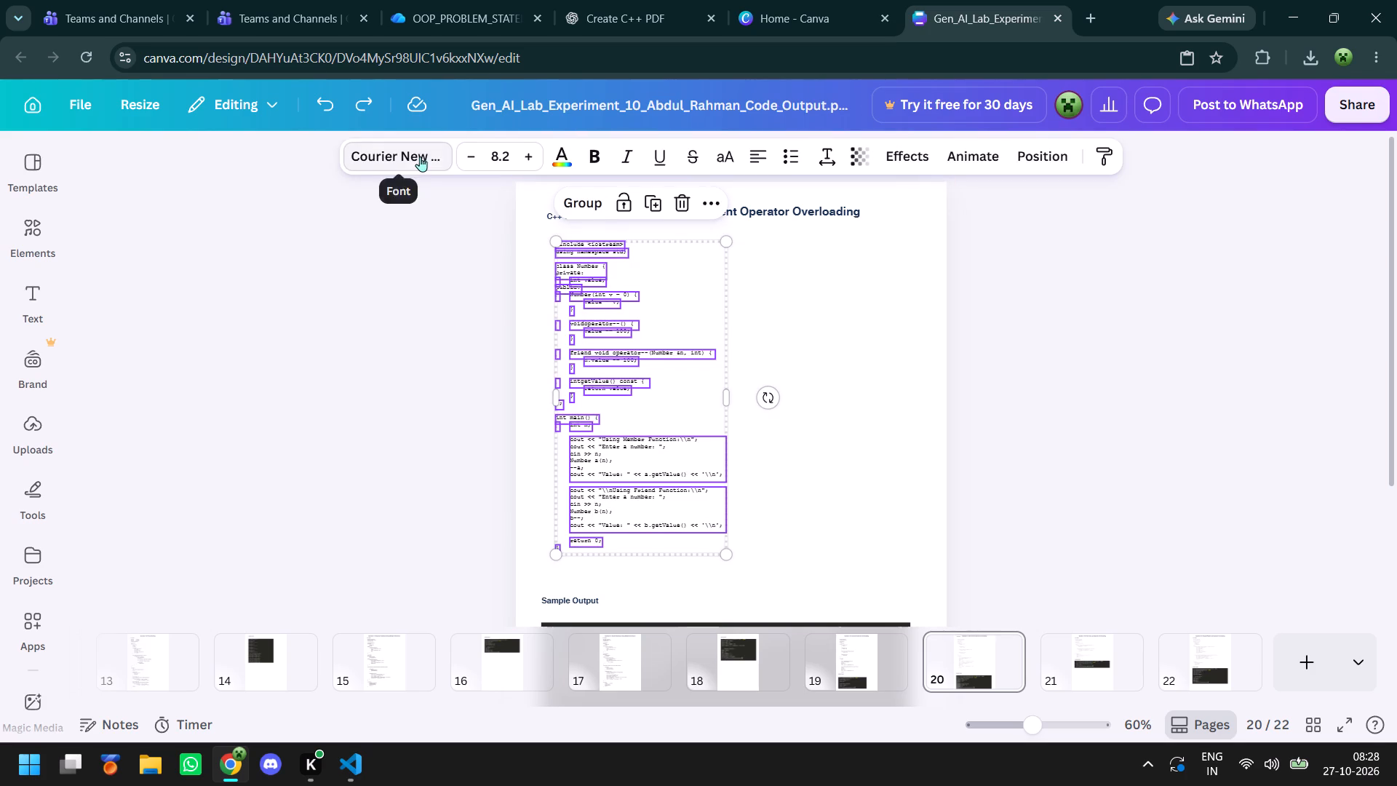
click(203, 493)
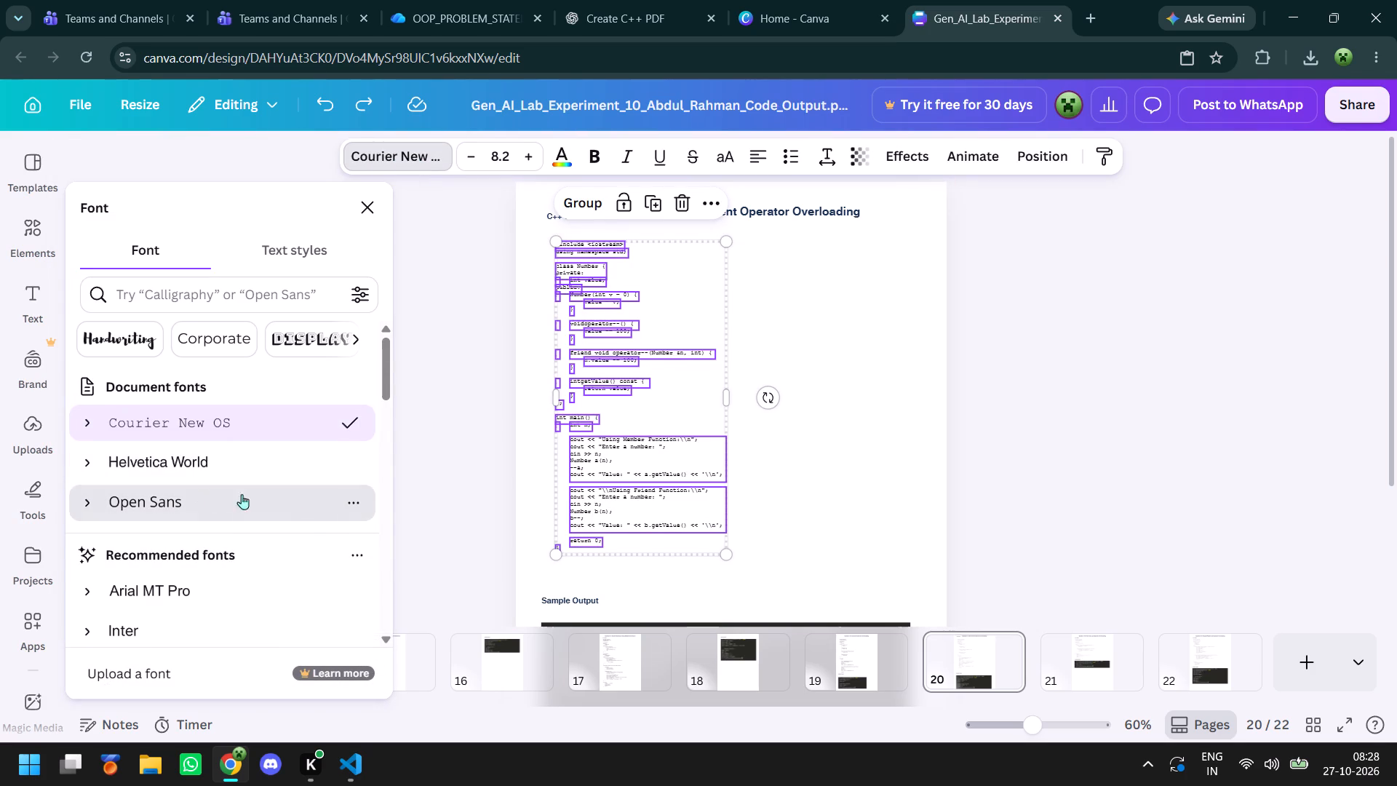
drag(723, 553, 773, 601)
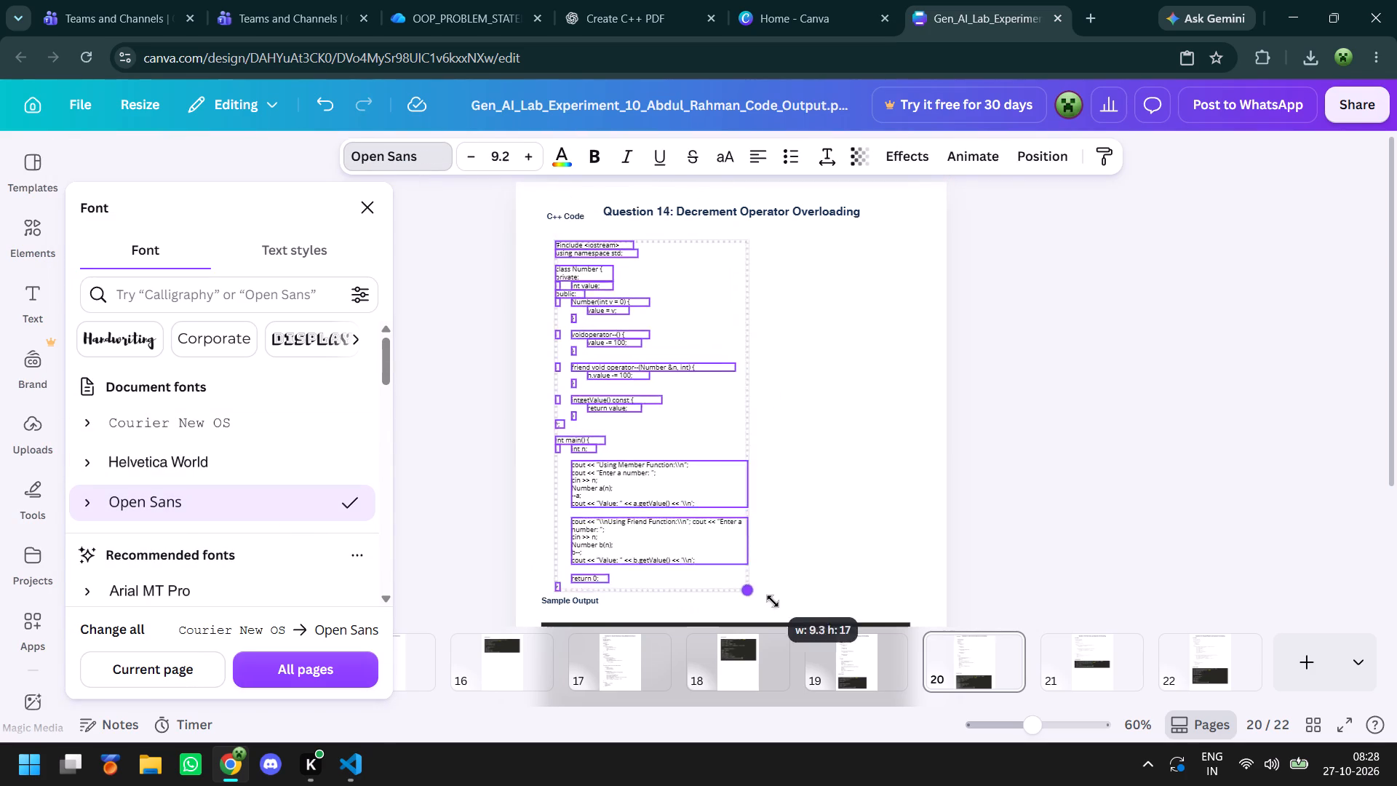
drag(773, 601, 737, 595)
click(1110, 455)
click(437, 293)
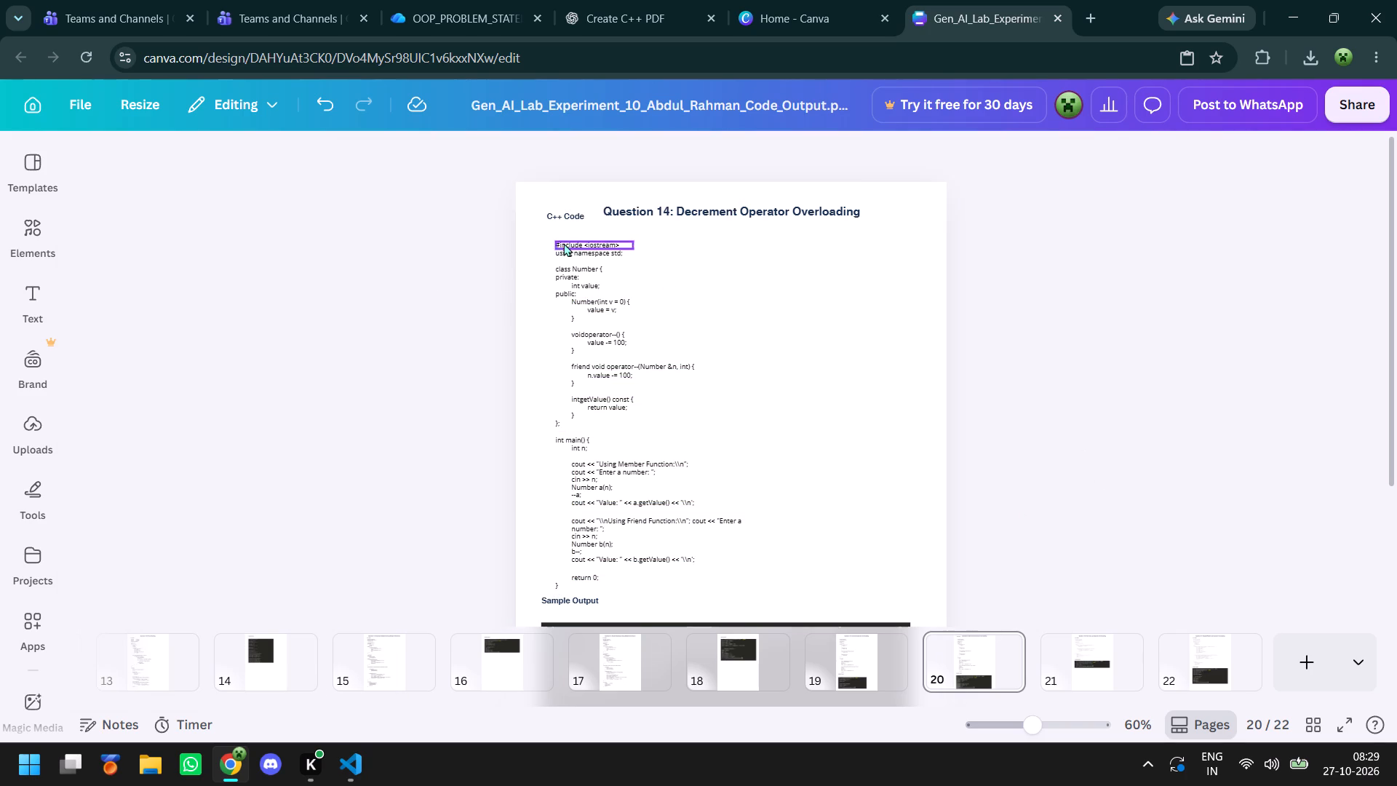
Move the C++ Code heading on page 20 down to sit just above the first code line.
click(565, 214)
drag(565, 214, 576, 229)
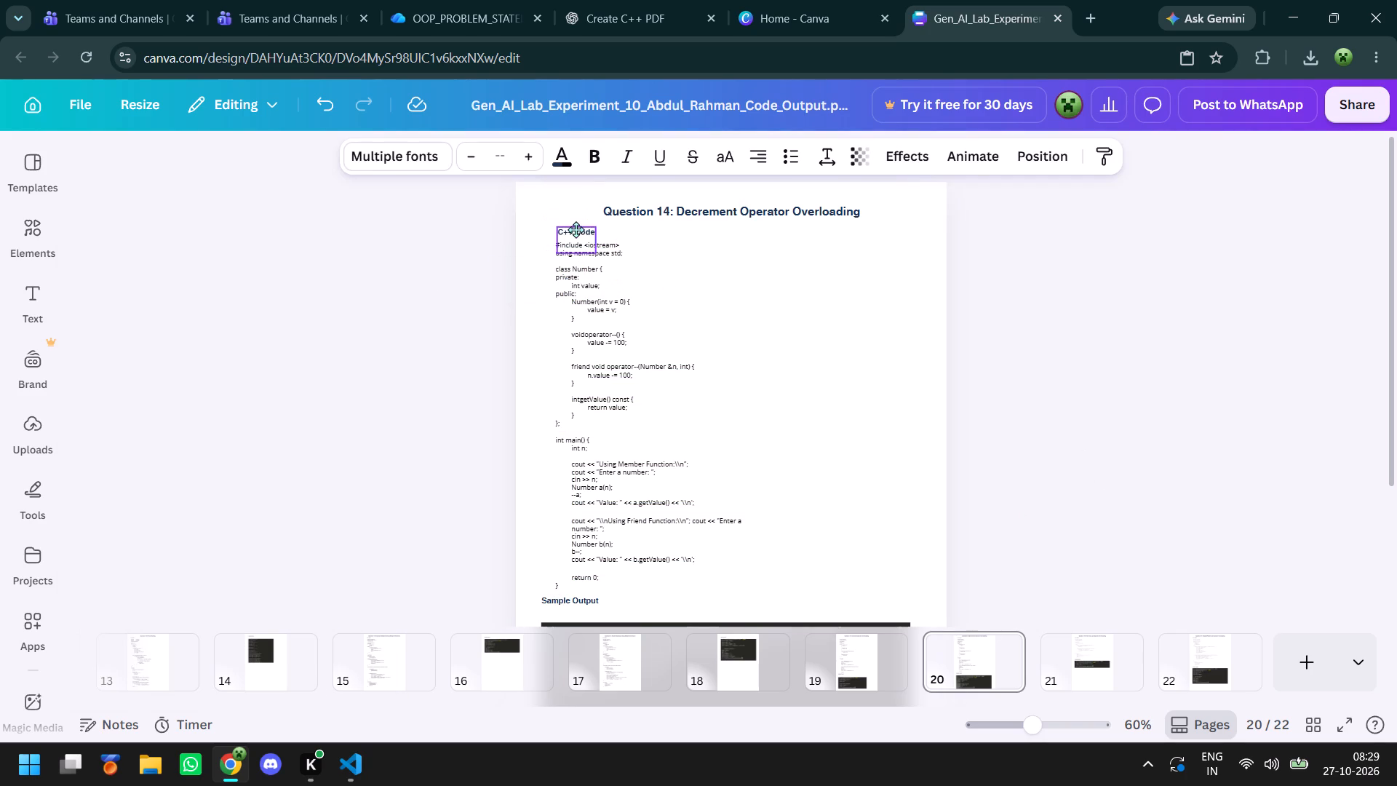
drag(576, 229, 571, 231)
click(434, 252)
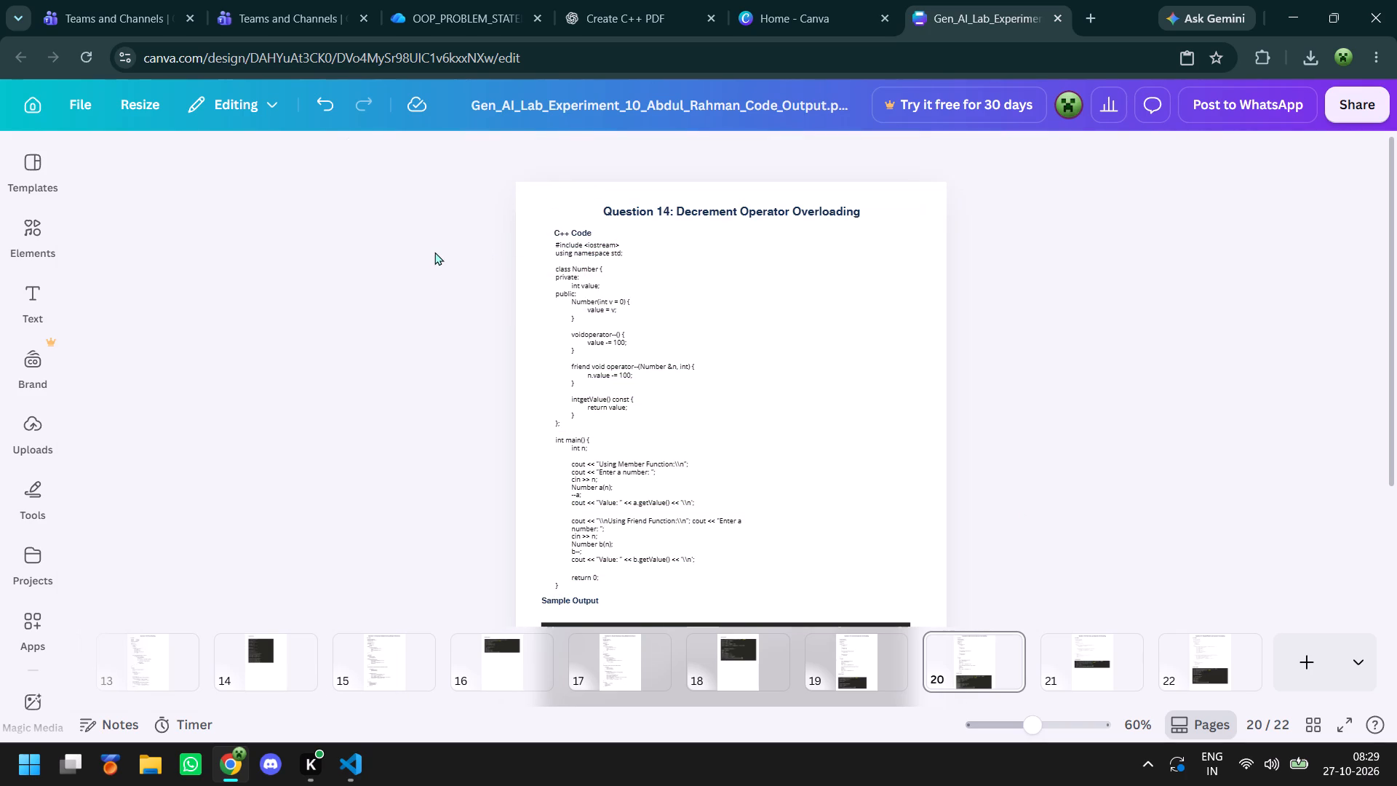
Move the output screenshot and its Sample Output heading on page 21 lower, leaving space below the code.
scroll(621, 312, down, 3)
scroll(725, 326, up, 2)
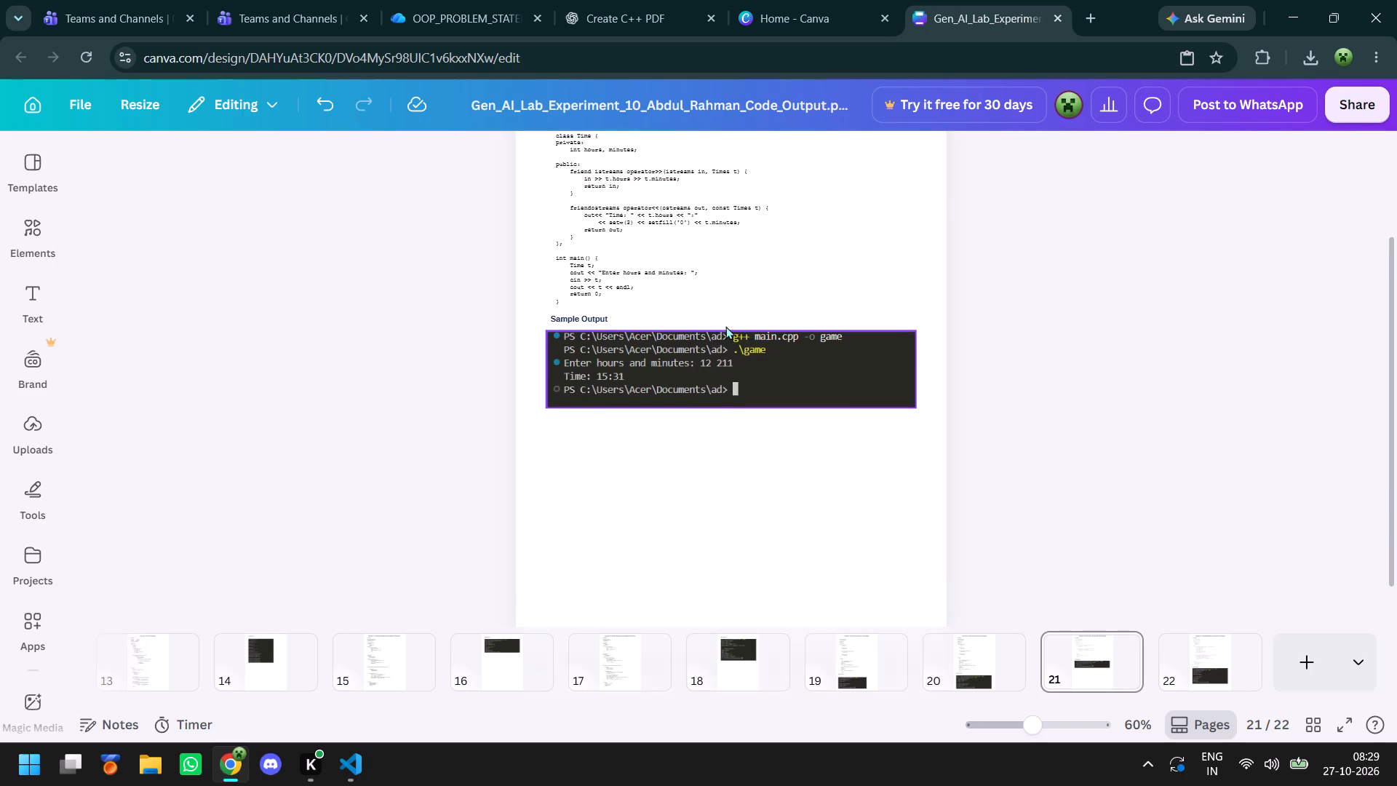
scroll(674, 441, down, 1)
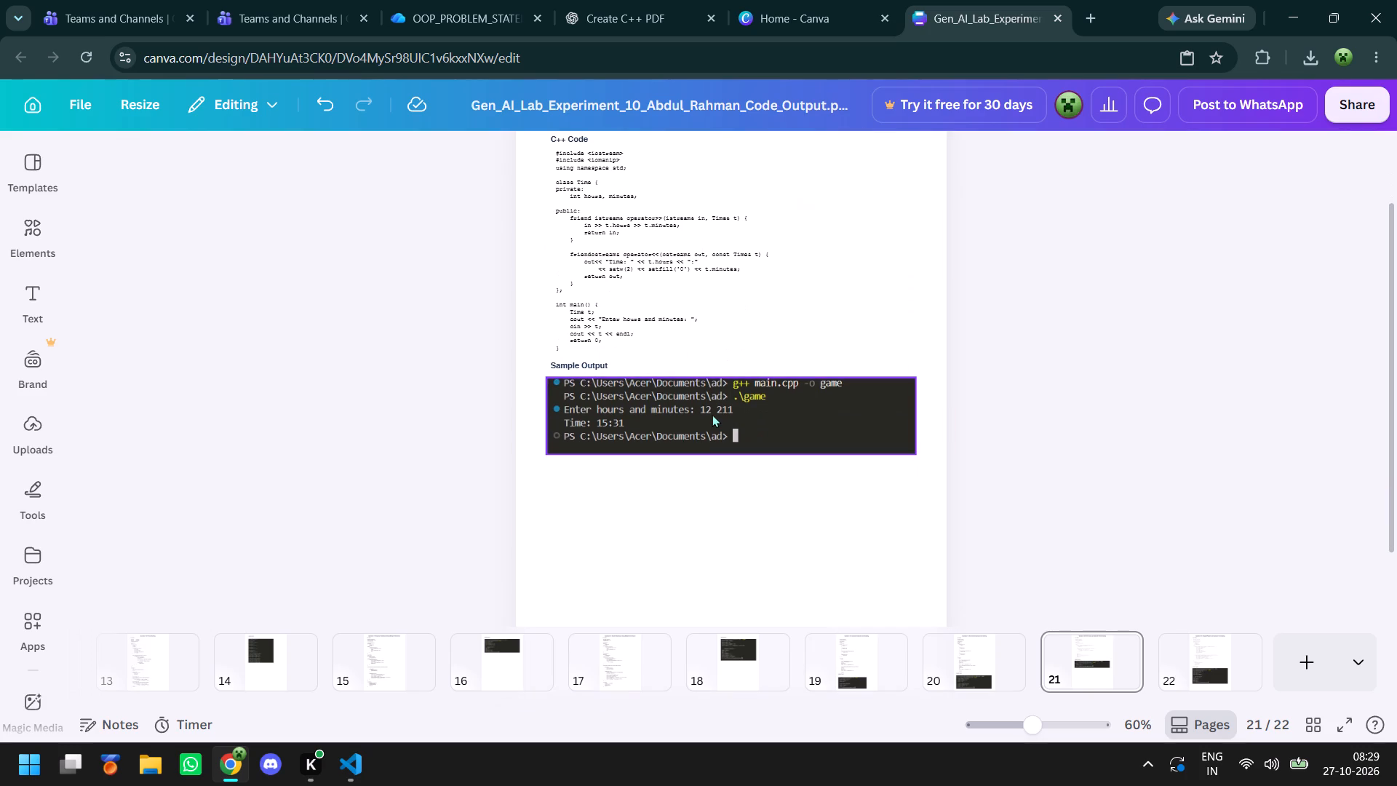
drag(713, 426, 724, 566)
click(594, 367)
drag(594, 367, 589, 493)
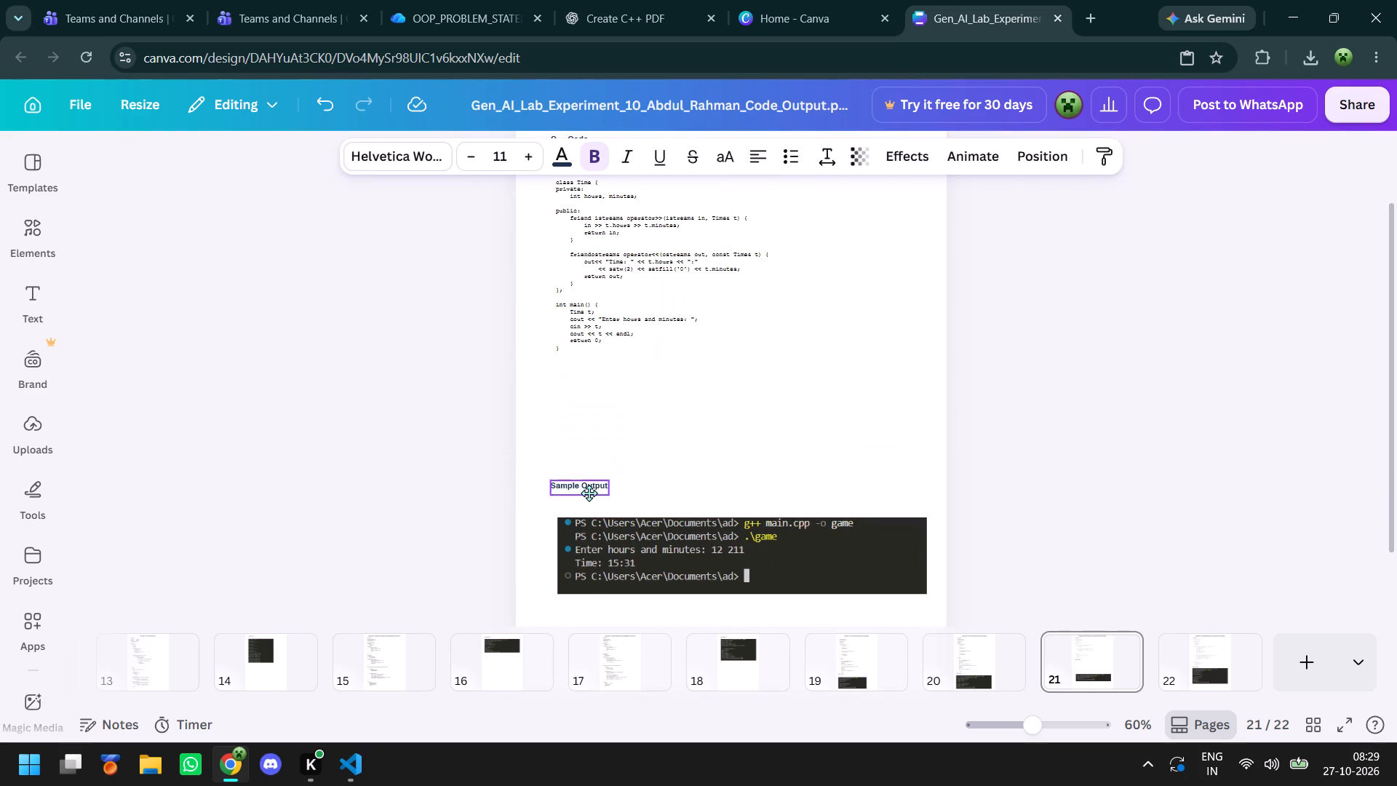
drag(589, 493, 591, 496)
click(458, 429)
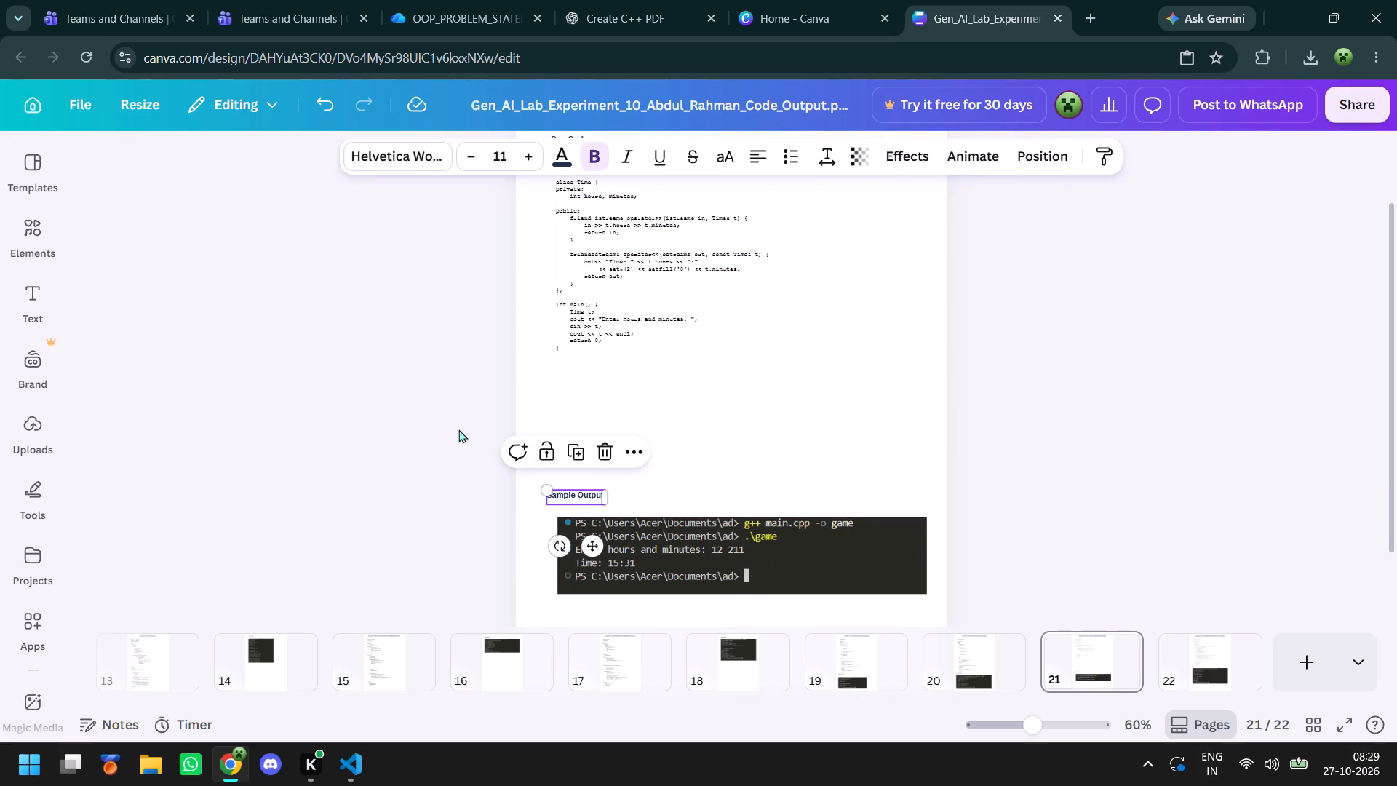
Change all the Time Class and Operator Overloading code on page 21 to Open Sans.
scroll(538, 418, up, 2)
drag(538, 246, 615, 256)
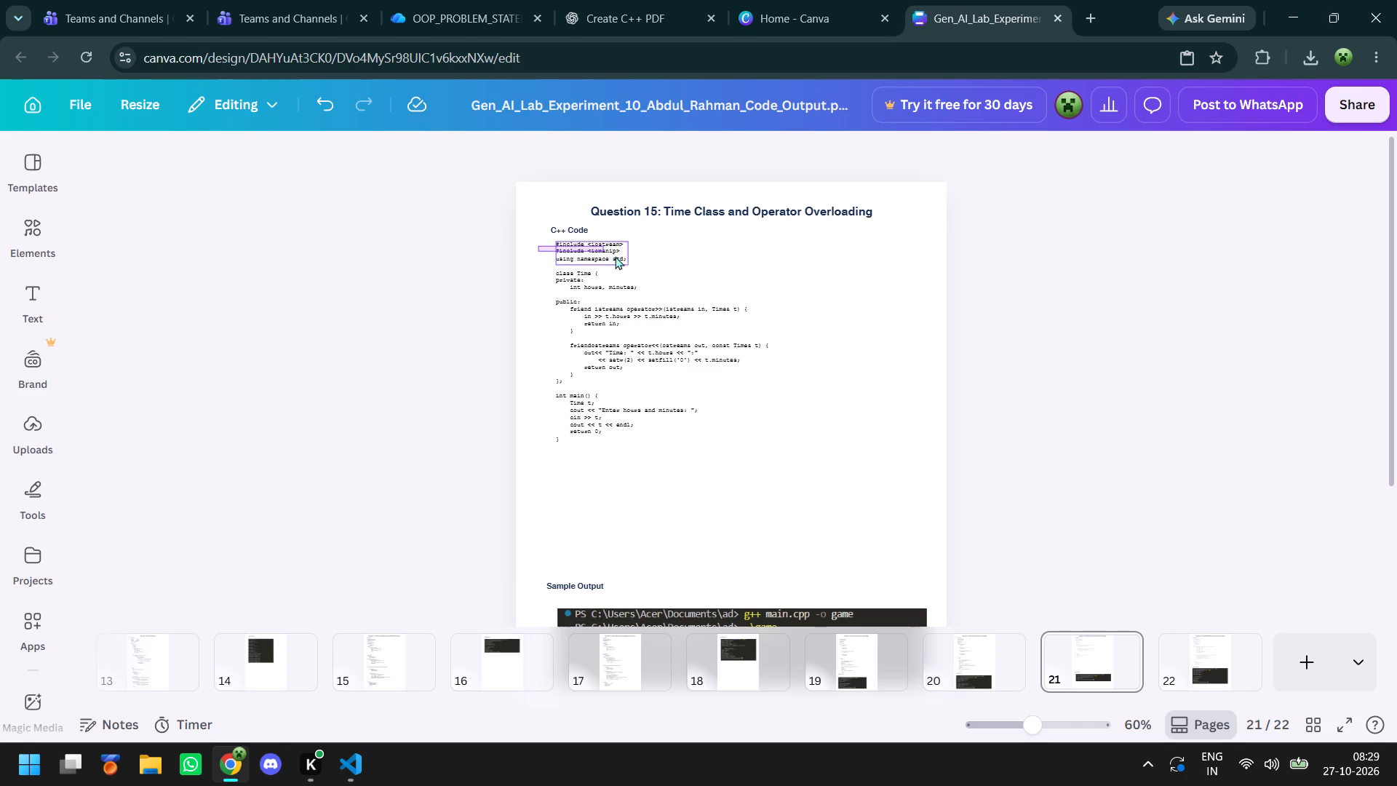
drag(615, 256, 710, 504)
click(442, 153)
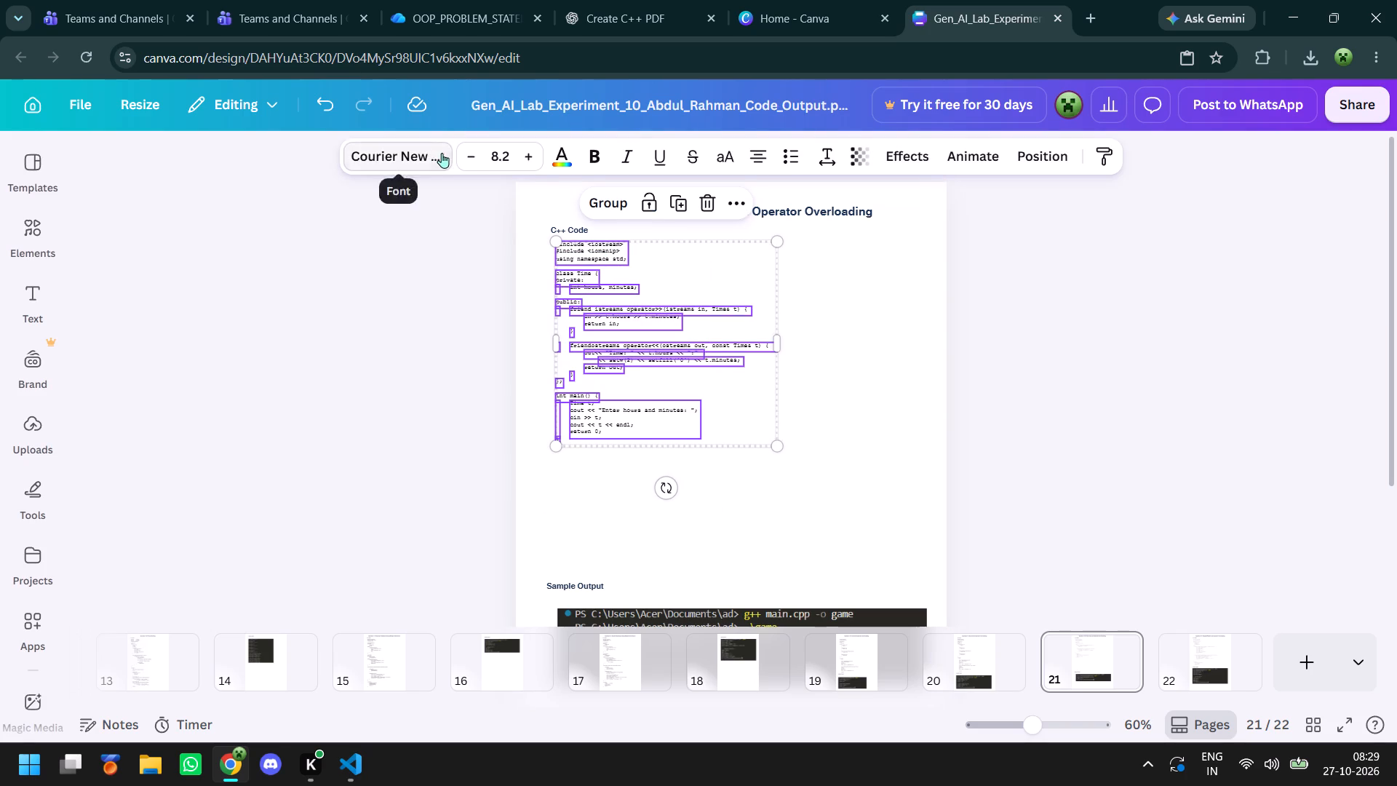
click(218, 468)
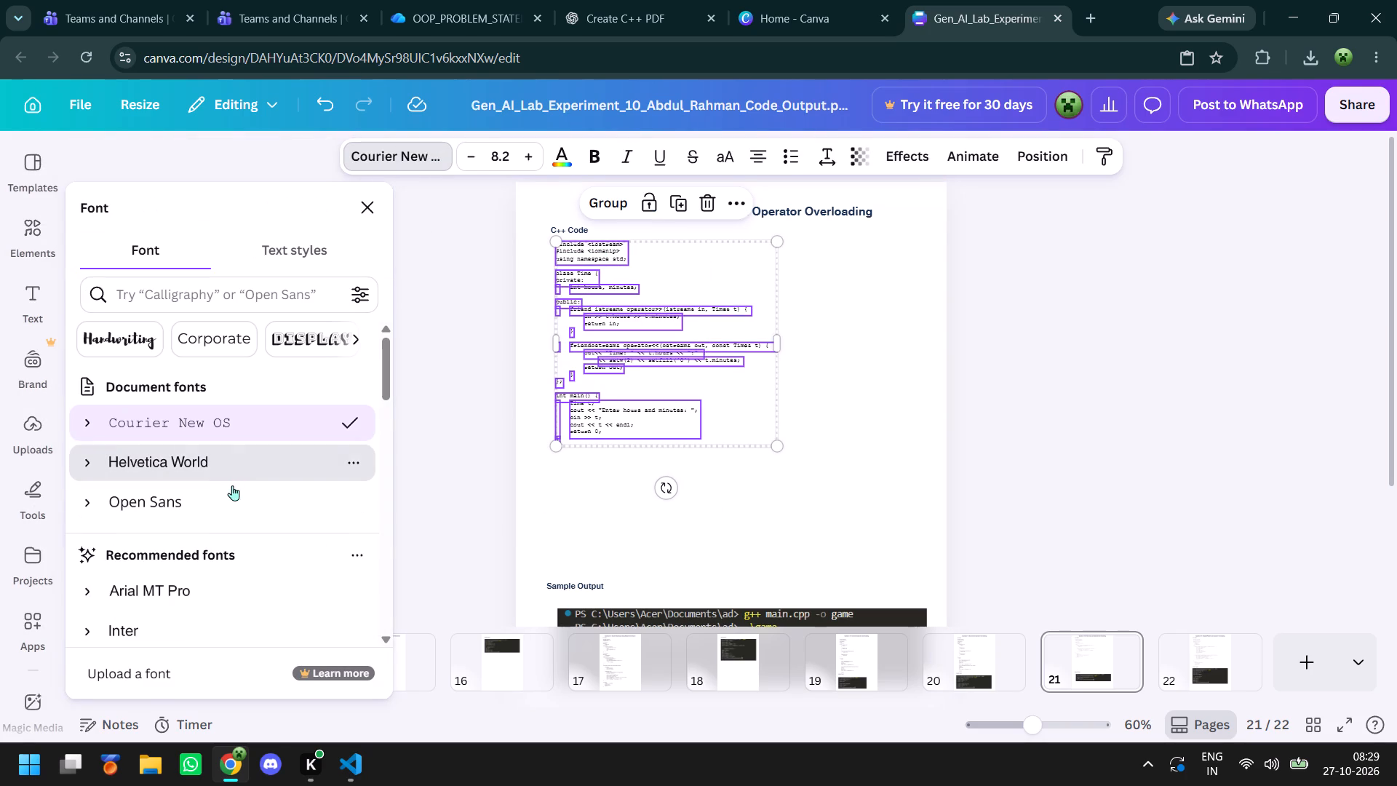
click(230, 499)
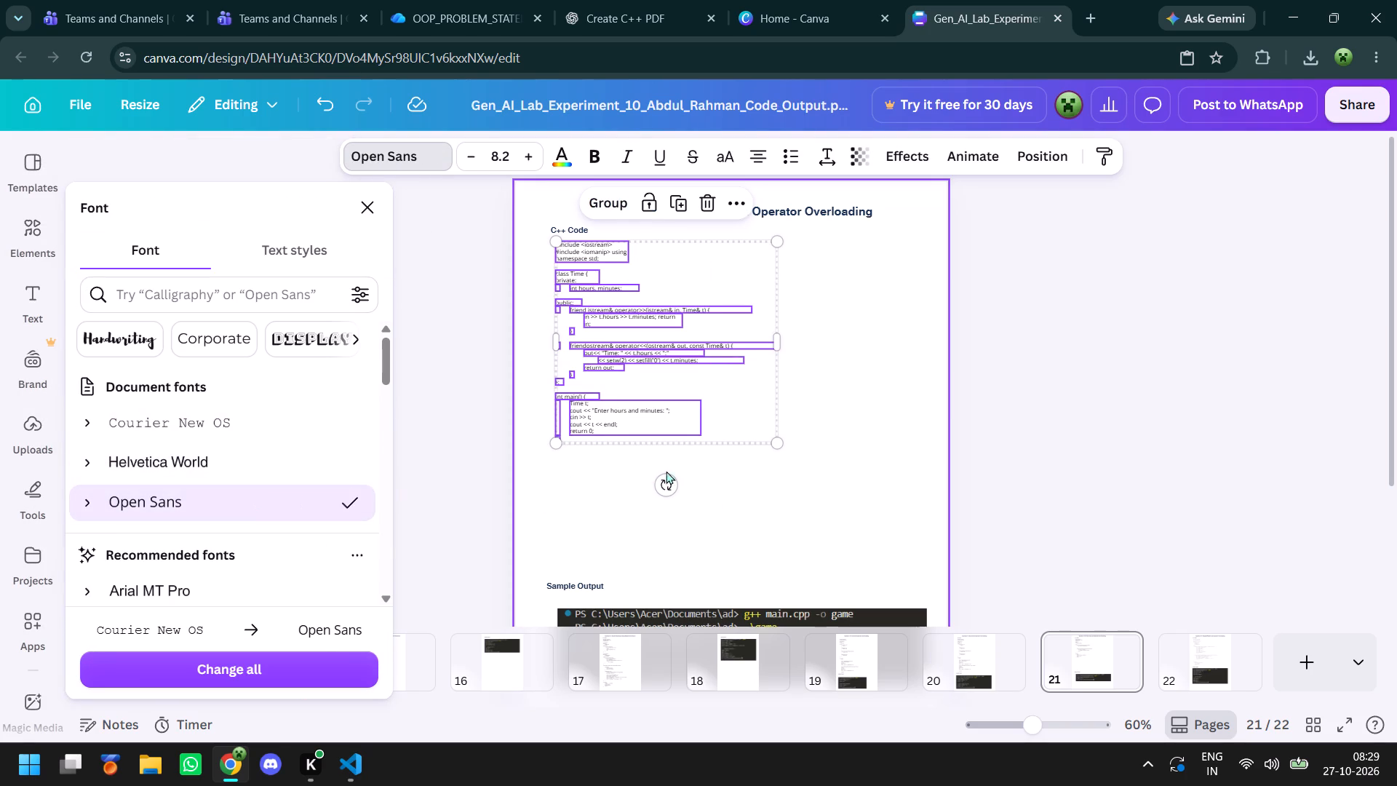
click(771, 469)
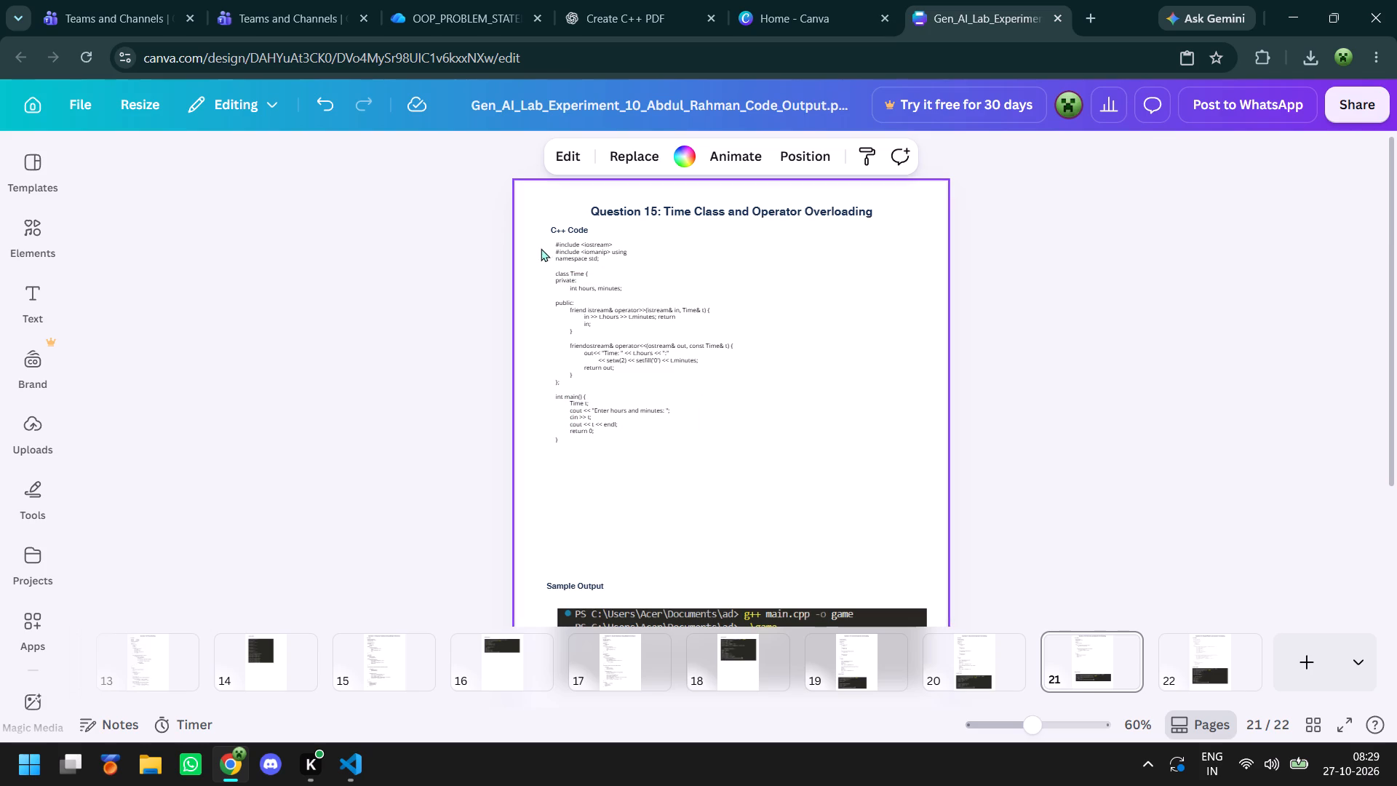
Group the code on page 21 and enlarge it to fill the space above the Sample Output heading.
drag(542, 243, 776, 488)
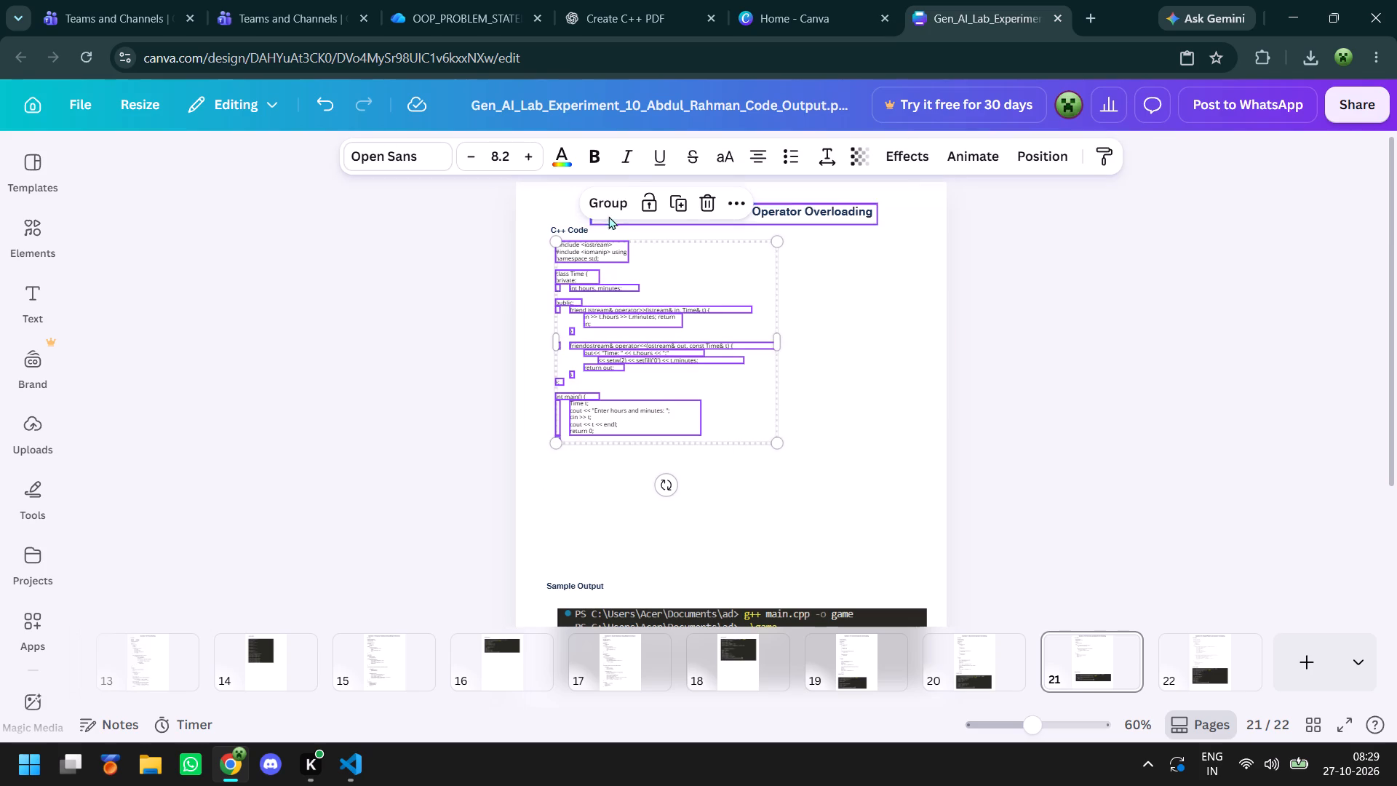
click(609, 215)
drag(779, 444, 871, 569)
click(1058, 440)
On page 22, lower and shrink the output screenshot, and move the Sample Output heading down to just above it.
scroll(1058, 440, down, 2)
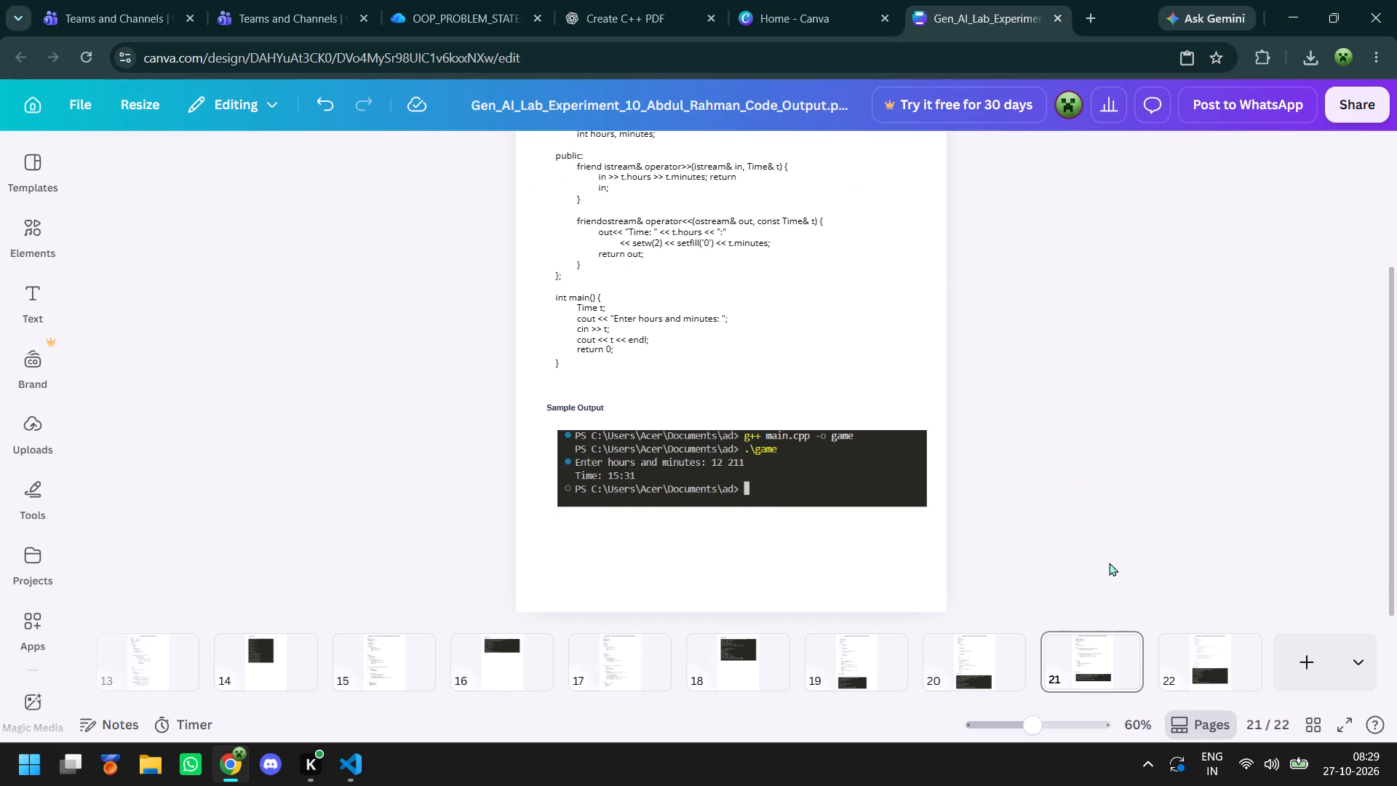
click(1168, 660)
click(716, 448)
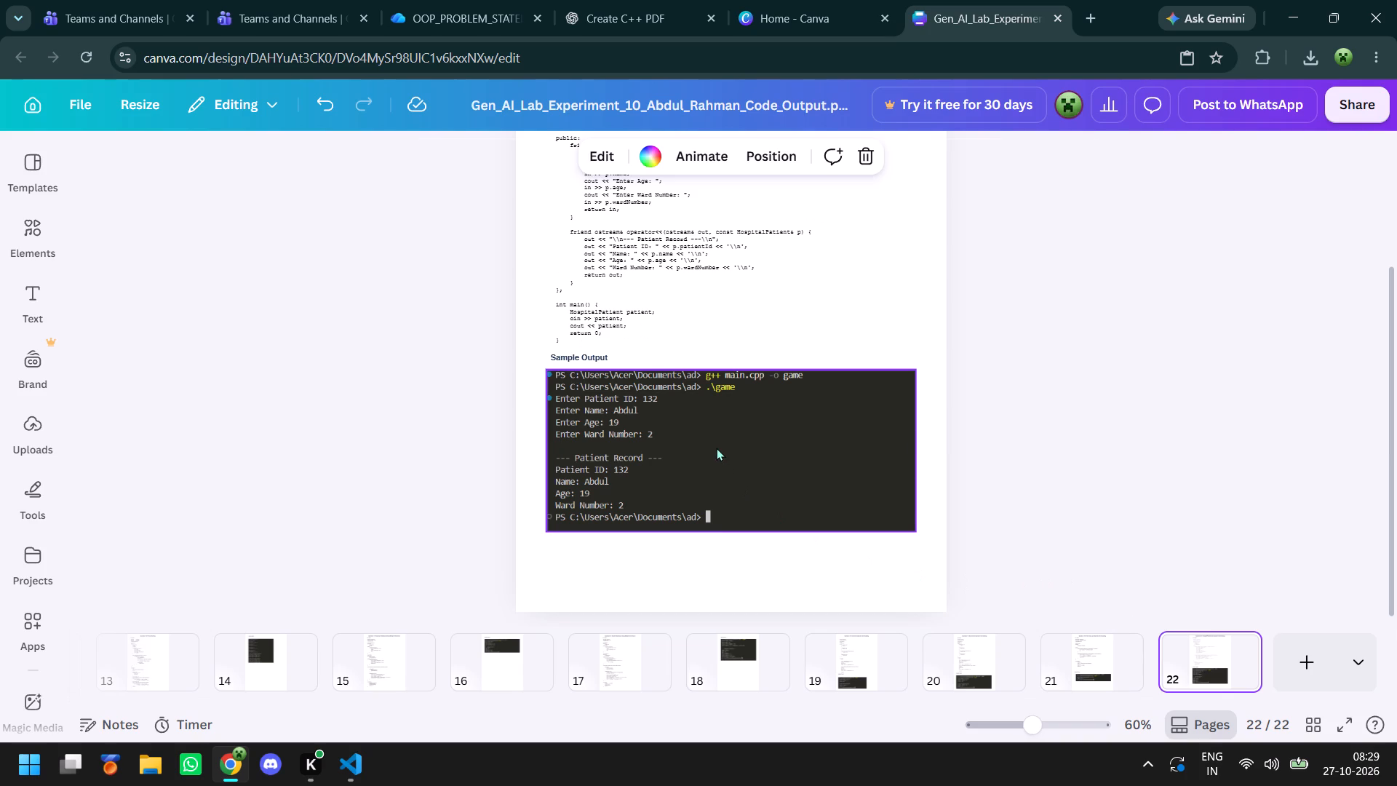
drag(716, 448, 712, 504)
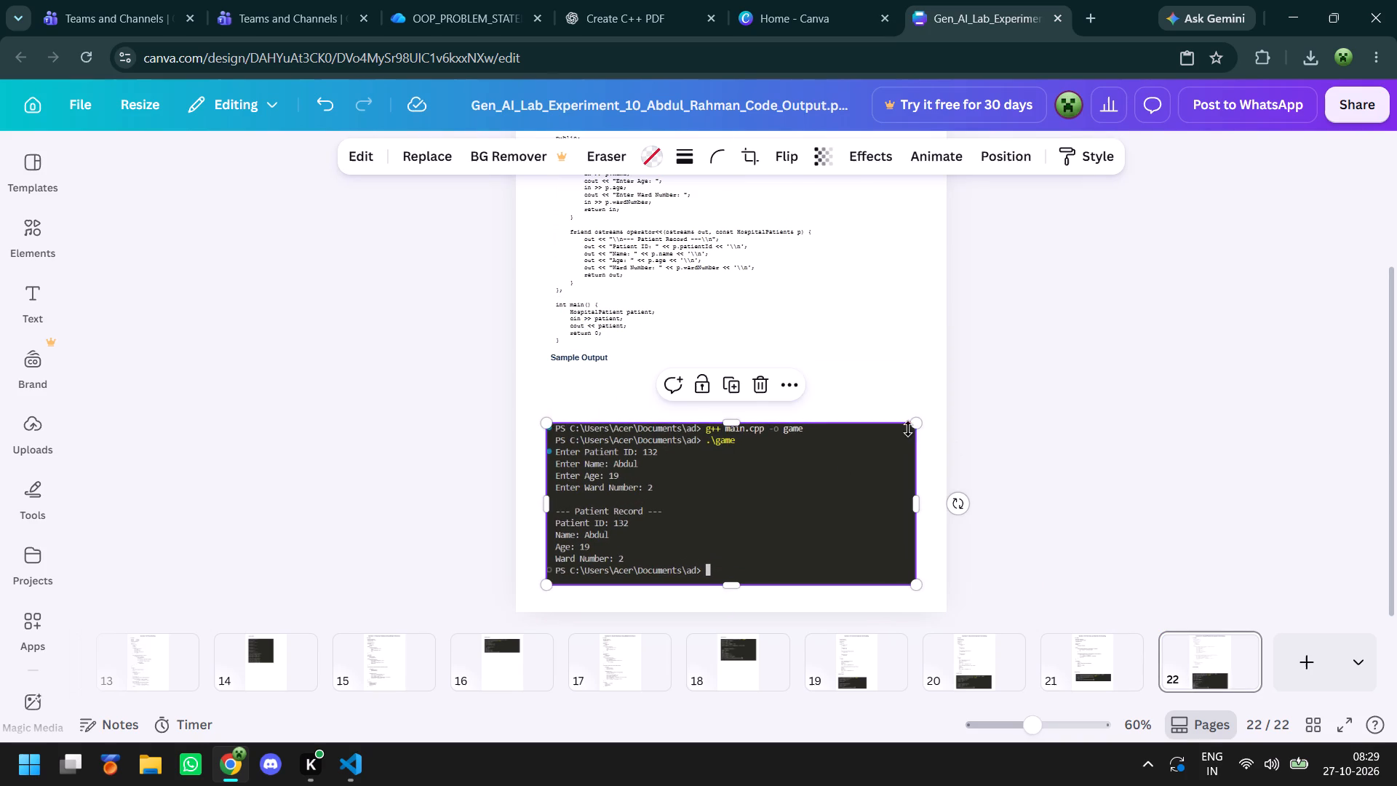
drag(912, 425, 851, 462)
click(600, 358)
drag(585, 358, 579, 430)
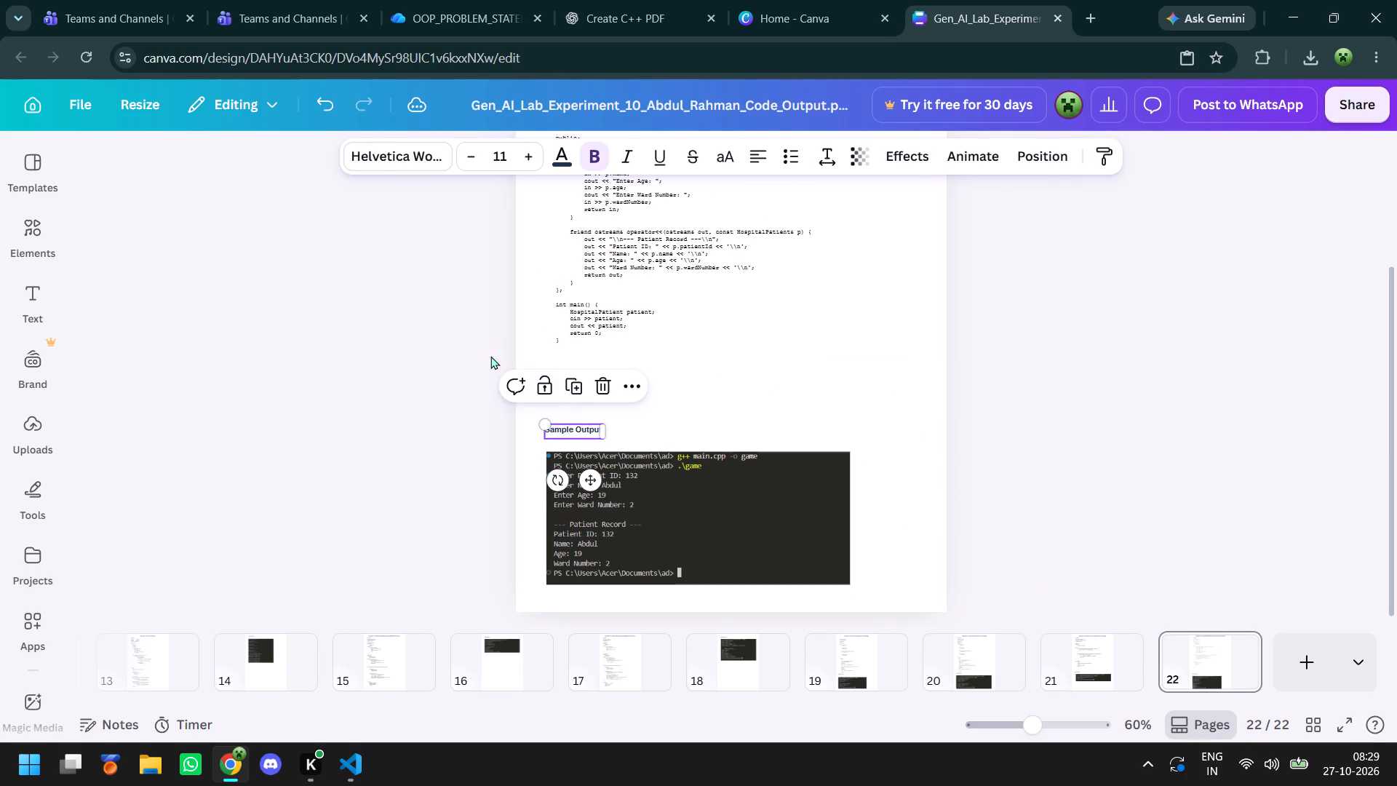
click(446, 338)
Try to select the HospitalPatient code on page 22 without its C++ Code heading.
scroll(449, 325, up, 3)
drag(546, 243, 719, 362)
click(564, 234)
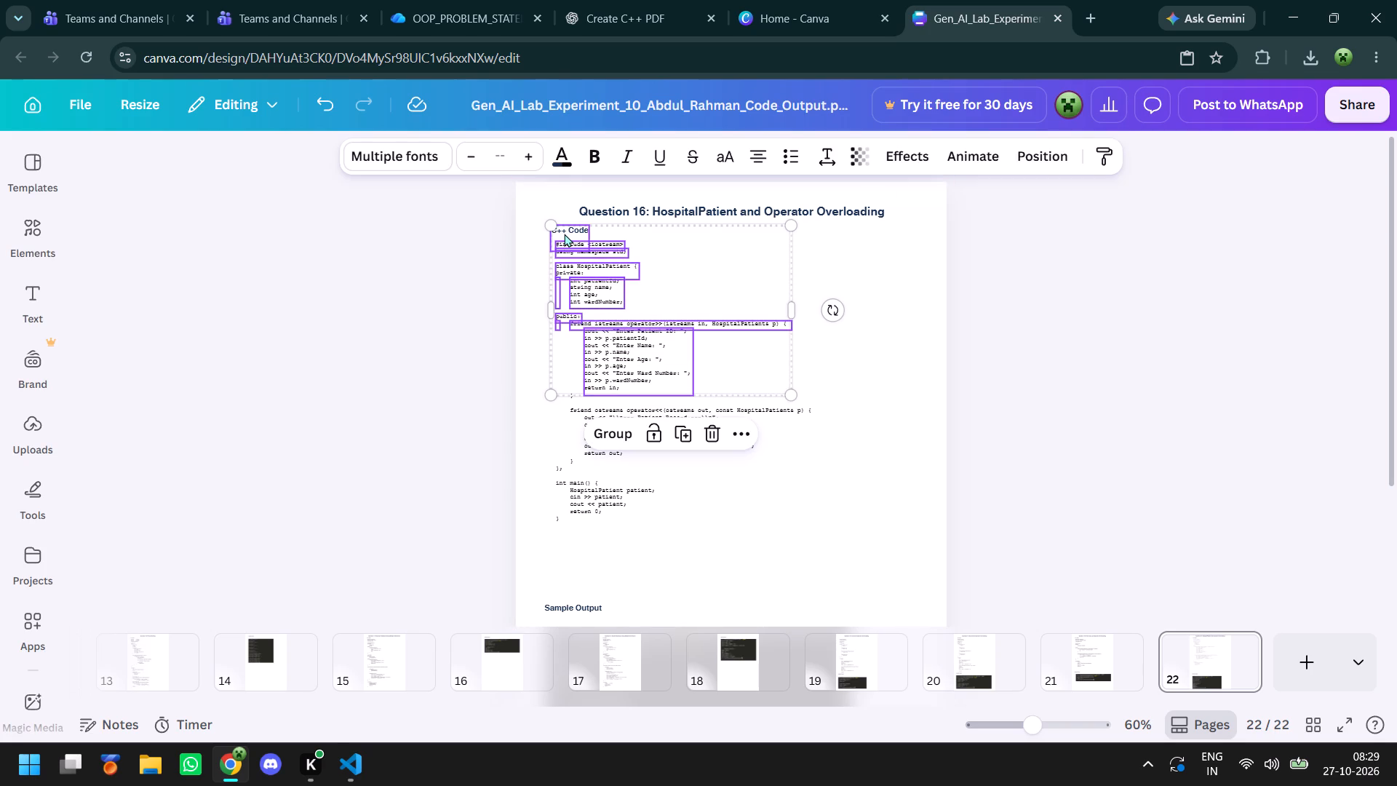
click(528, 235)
Move the C++ Code heading on page 22 up, clear of the first code lines.
drag(561, 233, 558, 226)
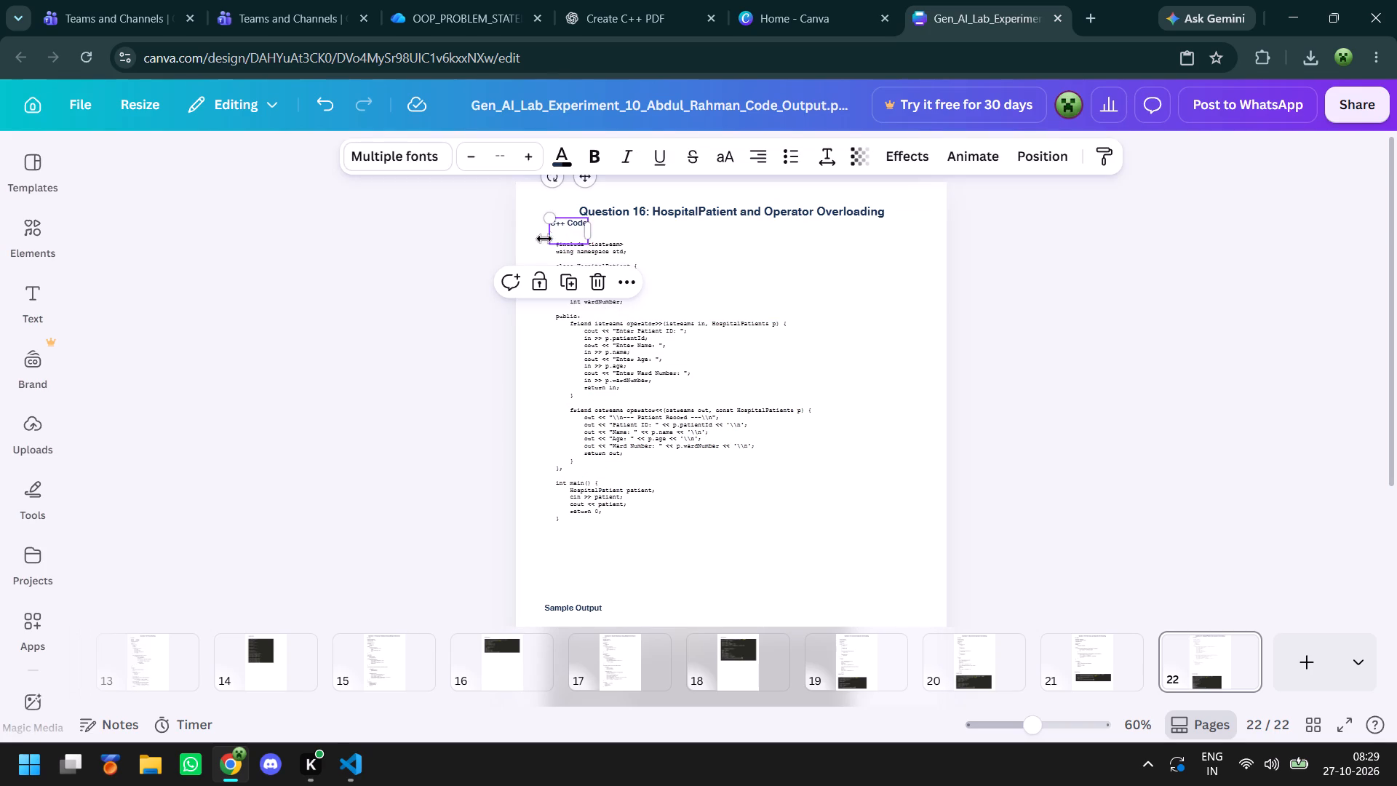
drag(577, 231, 576, 221)
drag(546, 242, 546, 242)
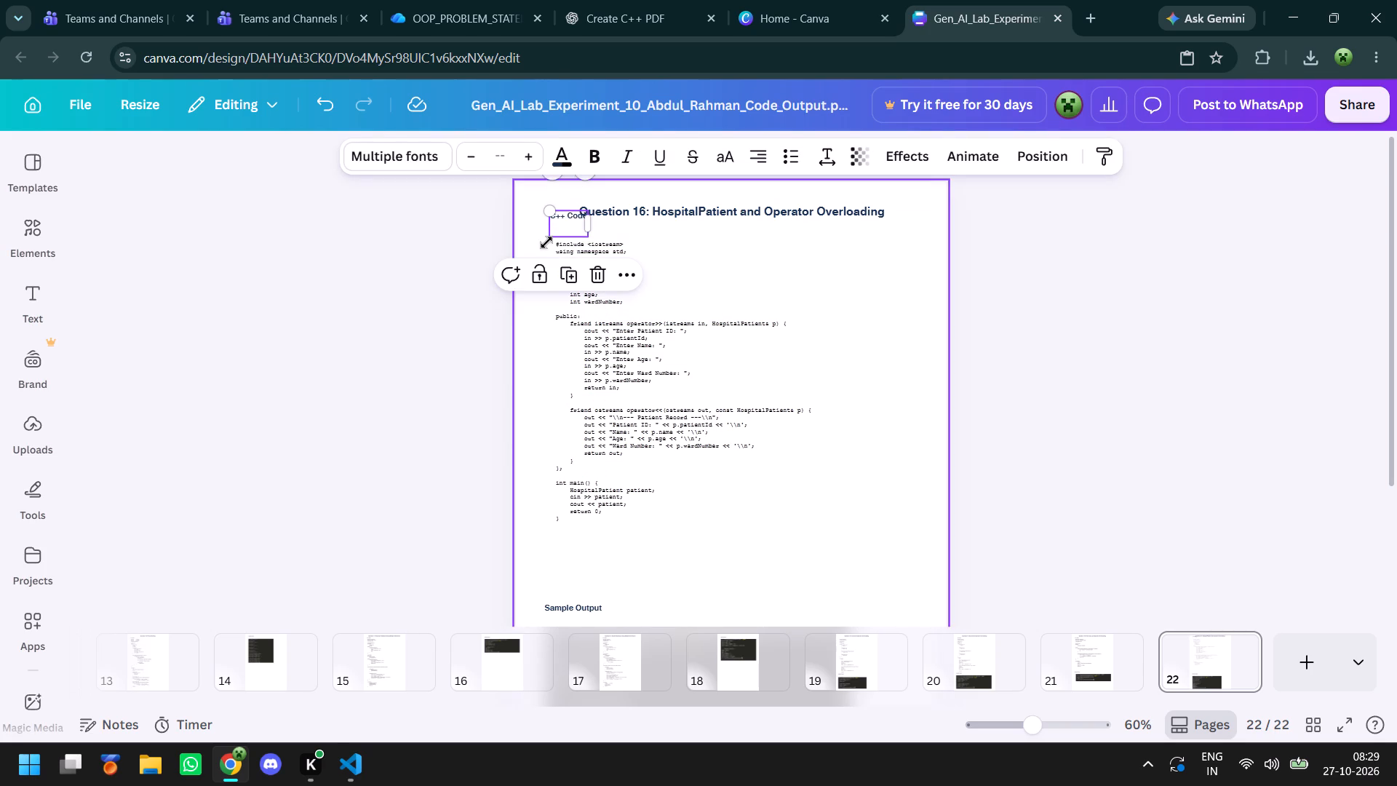
drag(546, 242, 588, 247)
key(ctrl+z)
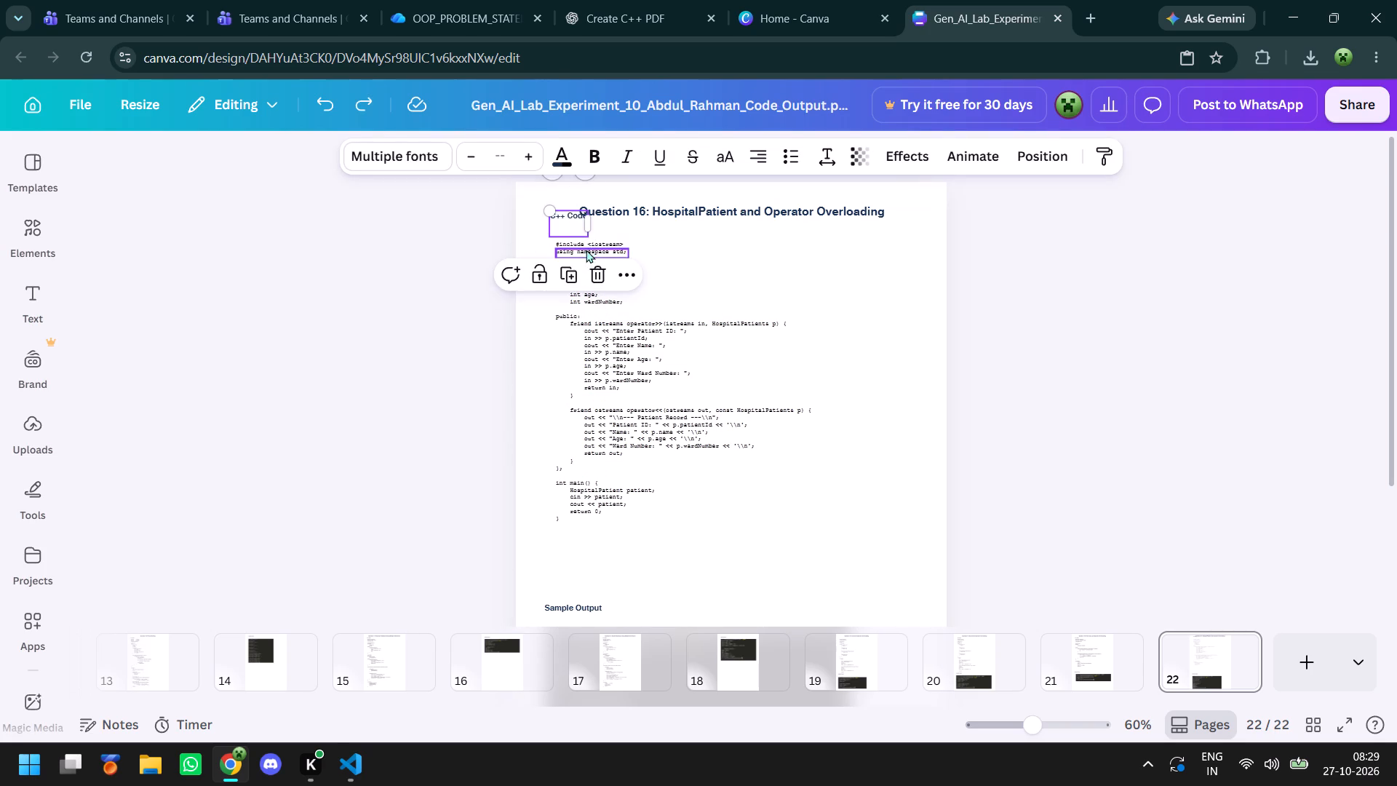
click(549, 236)
click(548, 244)
click(757, 240)
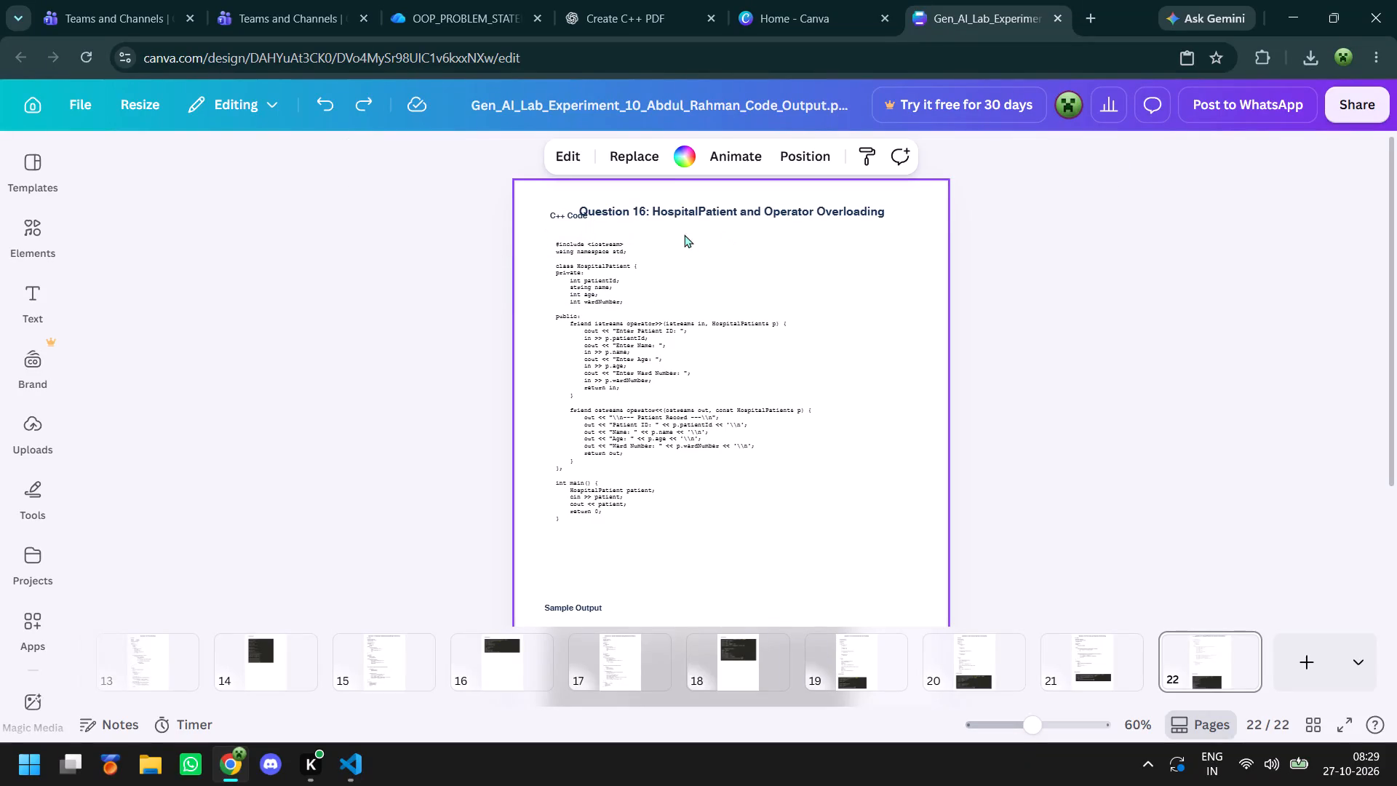
Change all the HospitalPatient code on page 22 to Open Sans.
drag(544, 242, 843, 568)
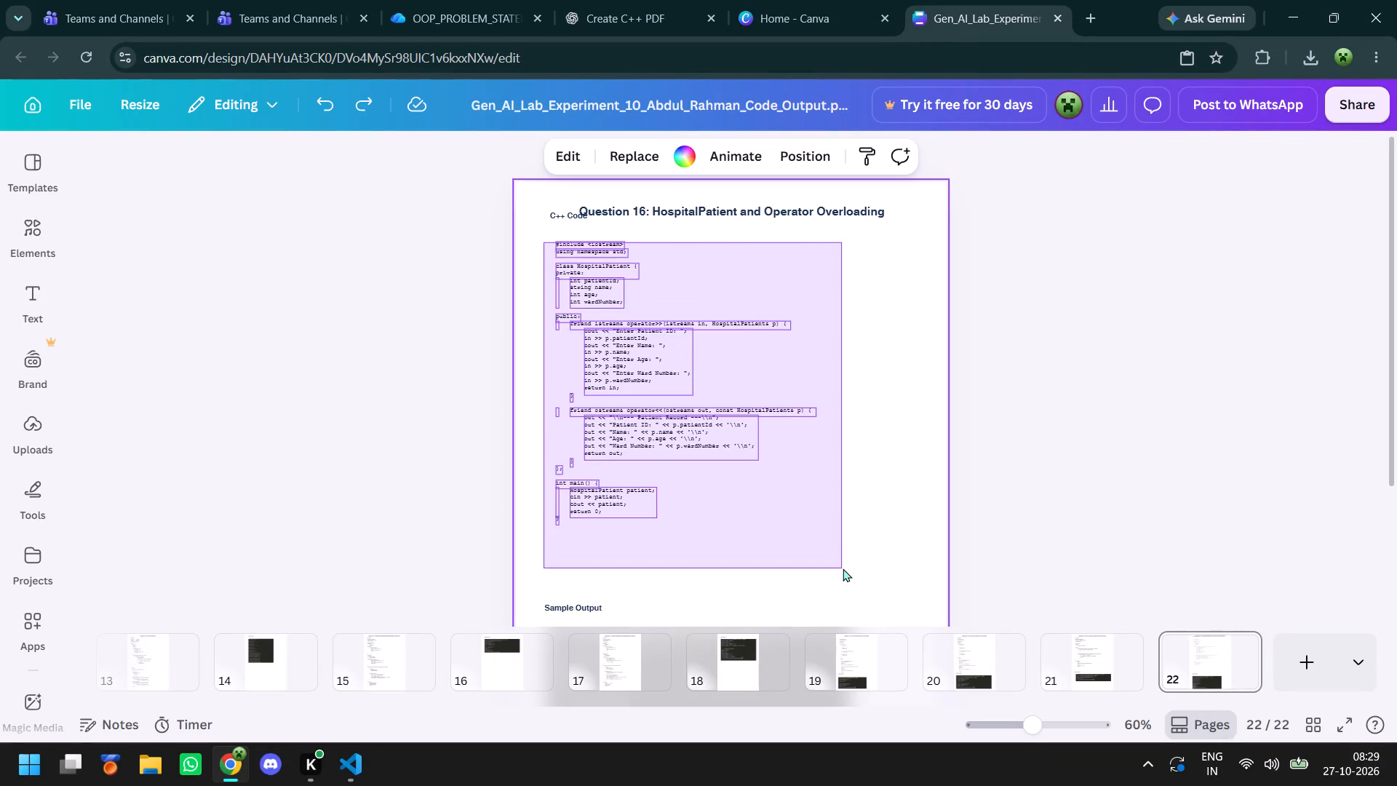
drag(843, 568, 843, 568)
click(437, 151)
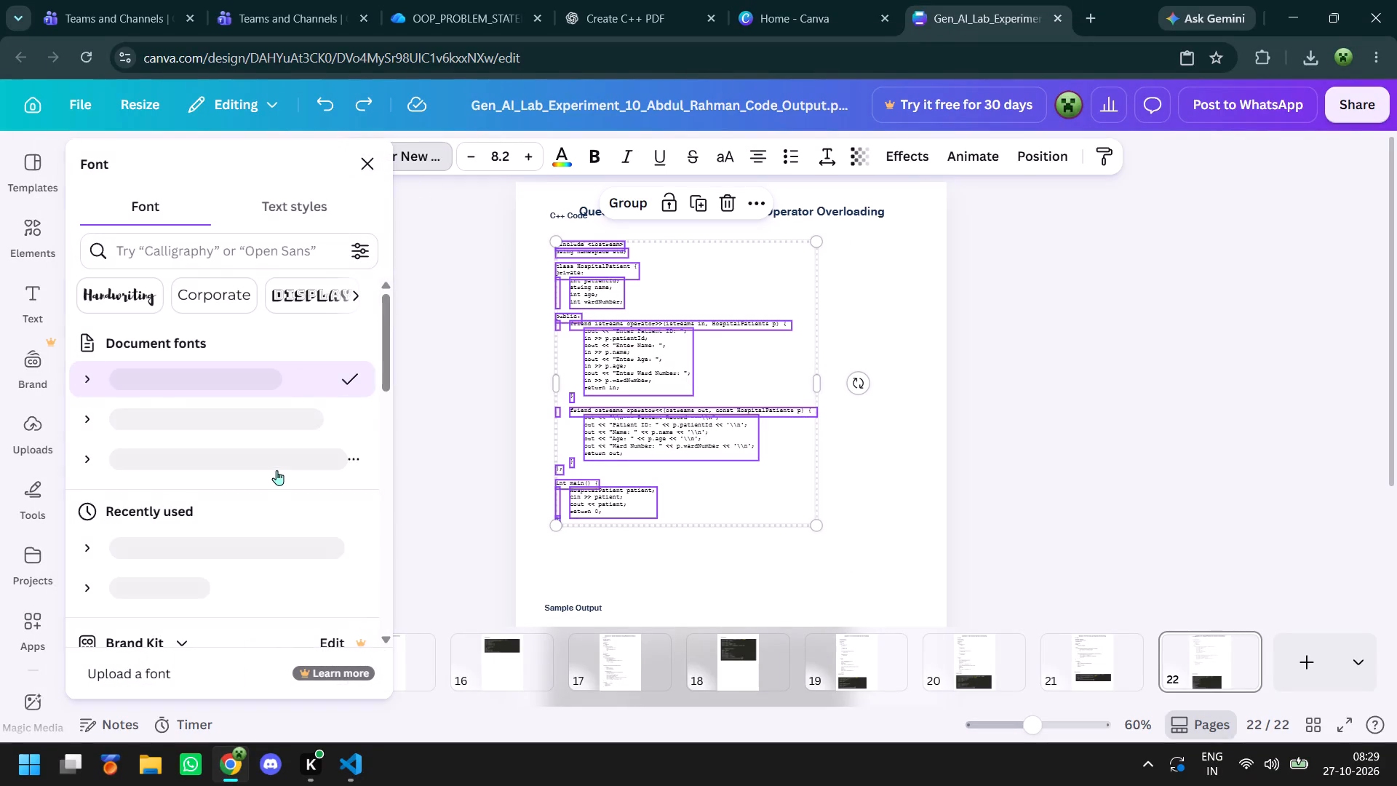
click(273, 503)
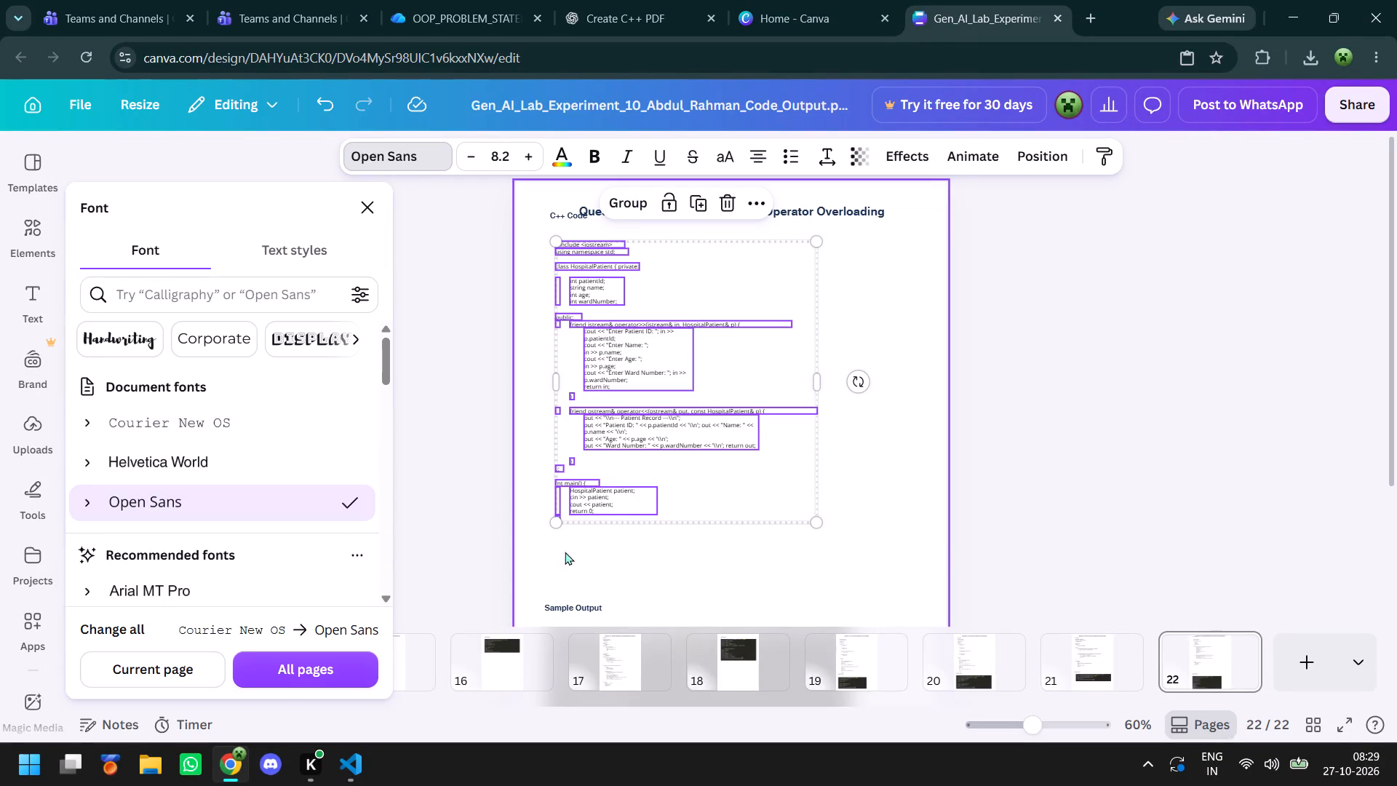
Group the code on page 22 and enlarge it to about 10.5 pt, reaching down to the Sample Output heading.
click(622, 194)
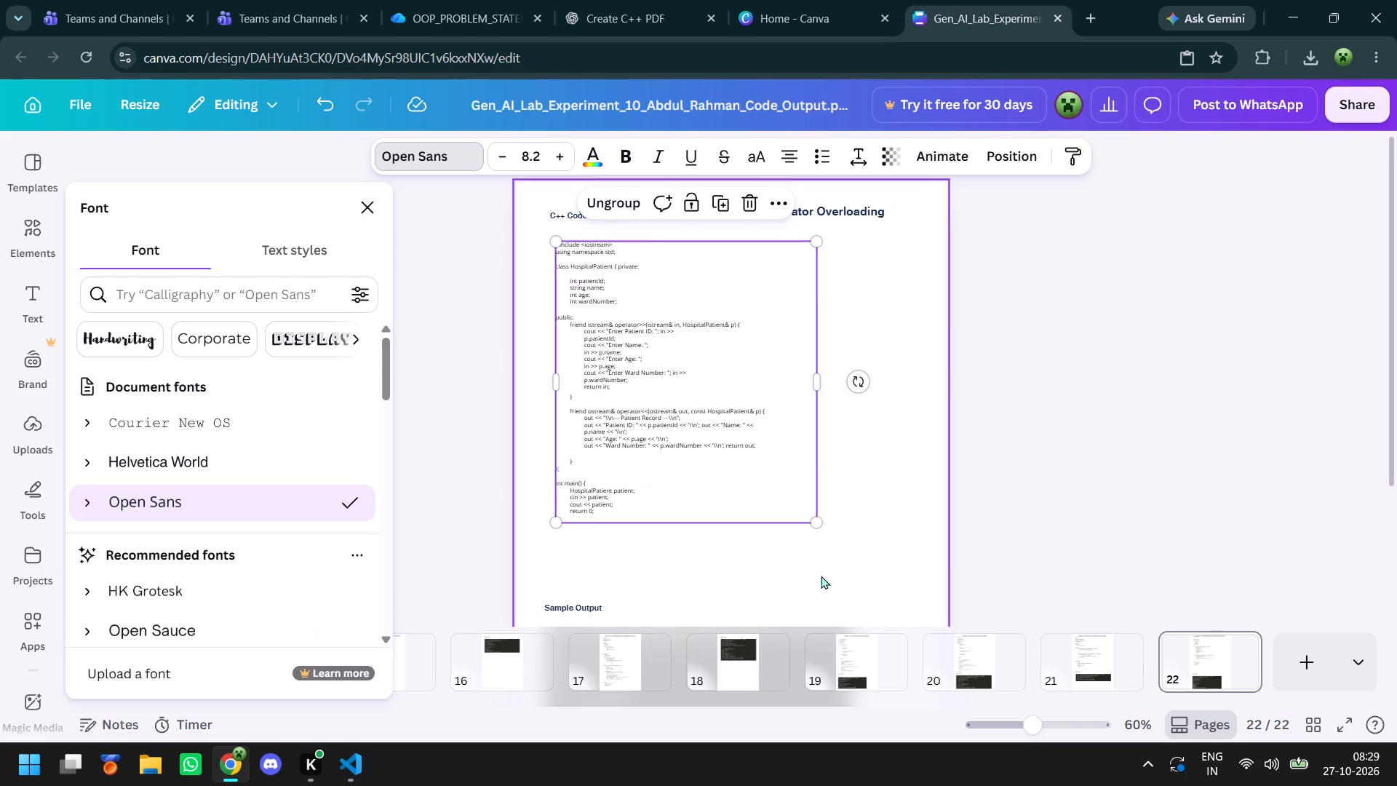
drag(821, 525, 865, 628)
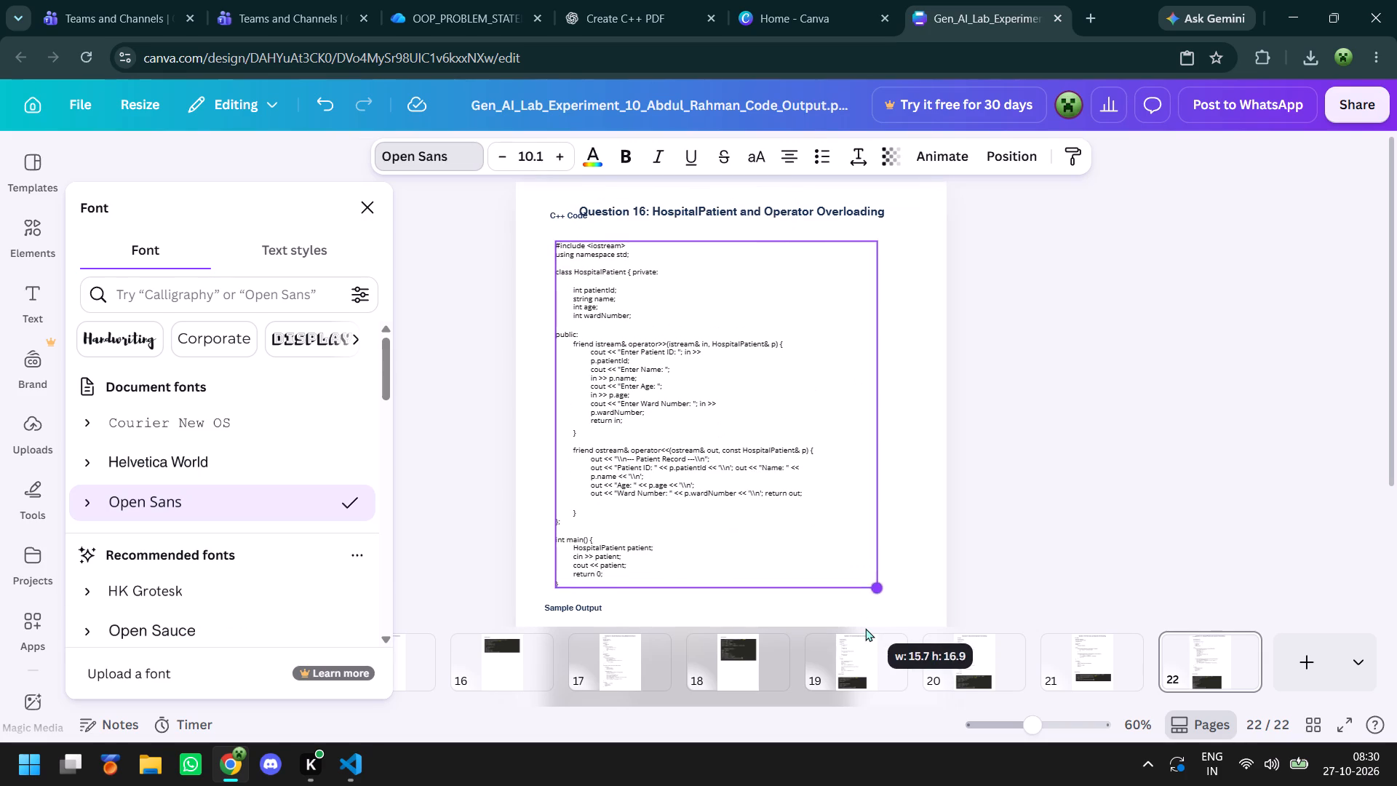
drag(865, 628, 867, 627)
click(1083, 463)
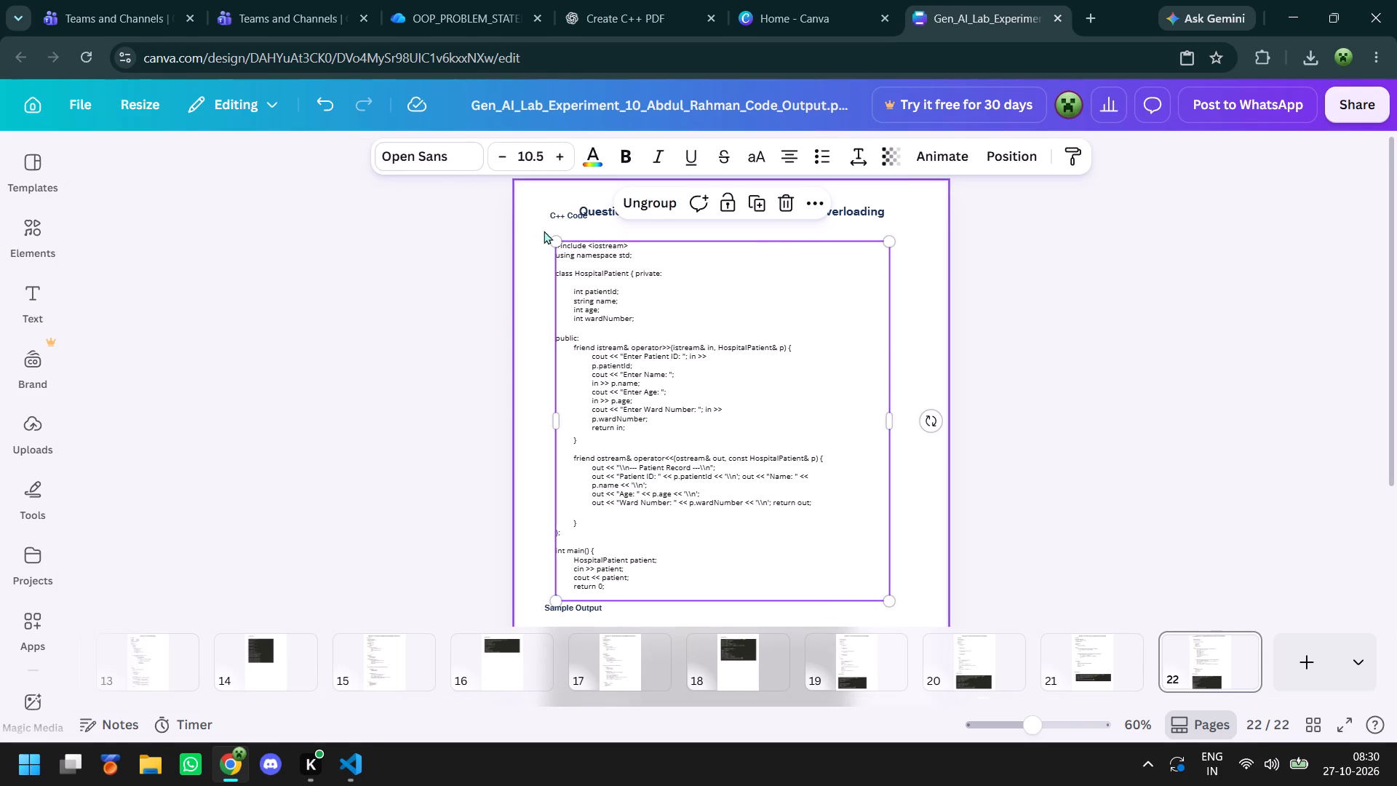
Move the C++ Code heading on page 22 down between the question title and the first code line.
click(562, 223)
drag(555, 215, 553, 230)
click(446, 274)
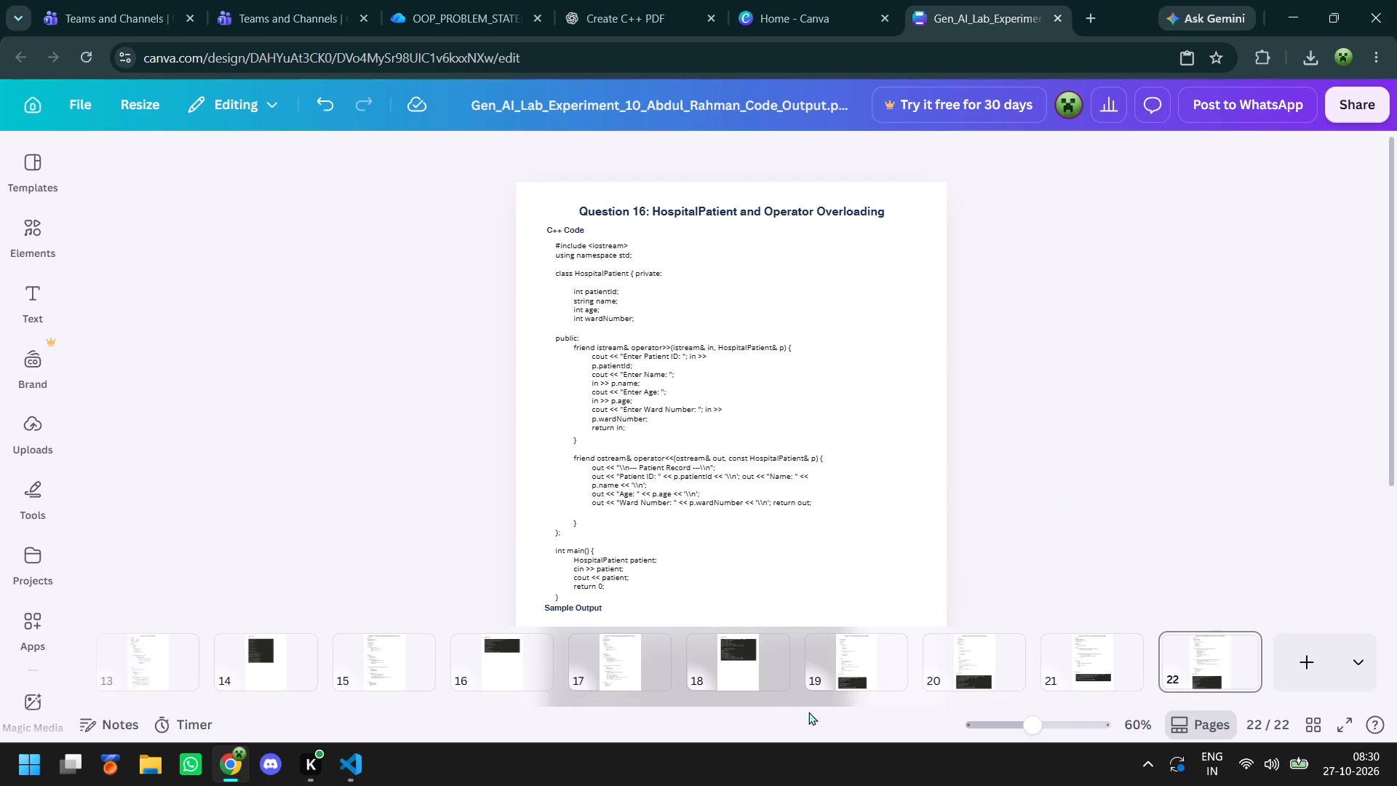
Go back to page 1 of the document.
drag(825, 705, 71, 657)
click(119, 651)
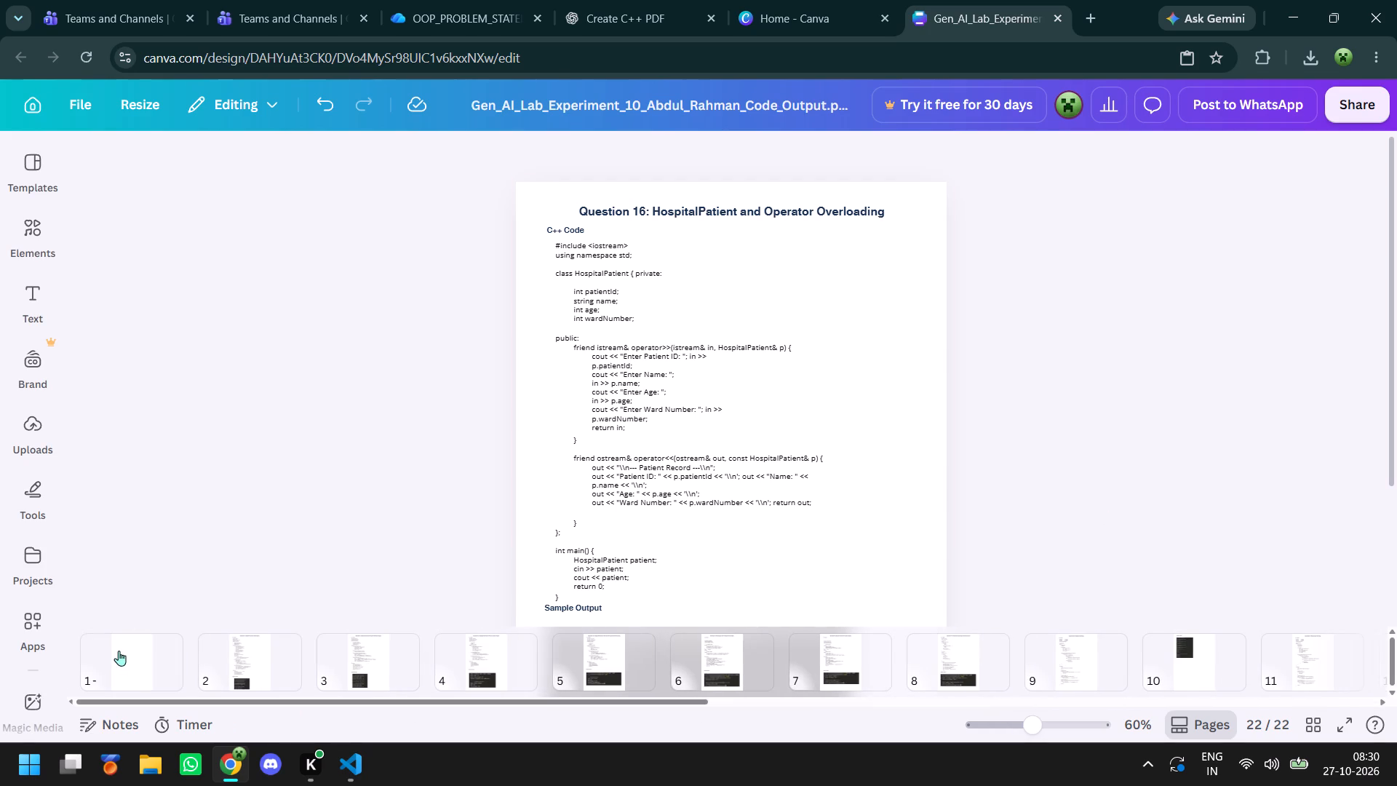